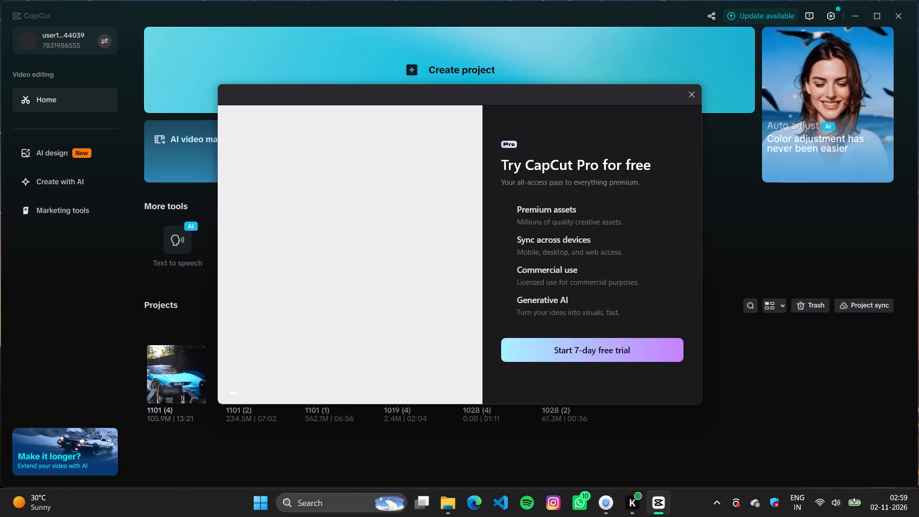
Dismiss the CapCut Pro free-trial offer covering the home screen.
click(692, 95)
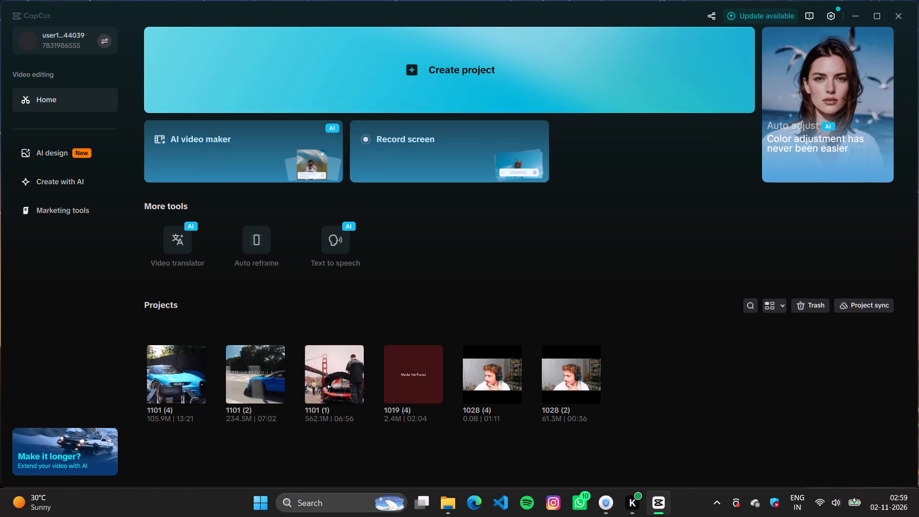
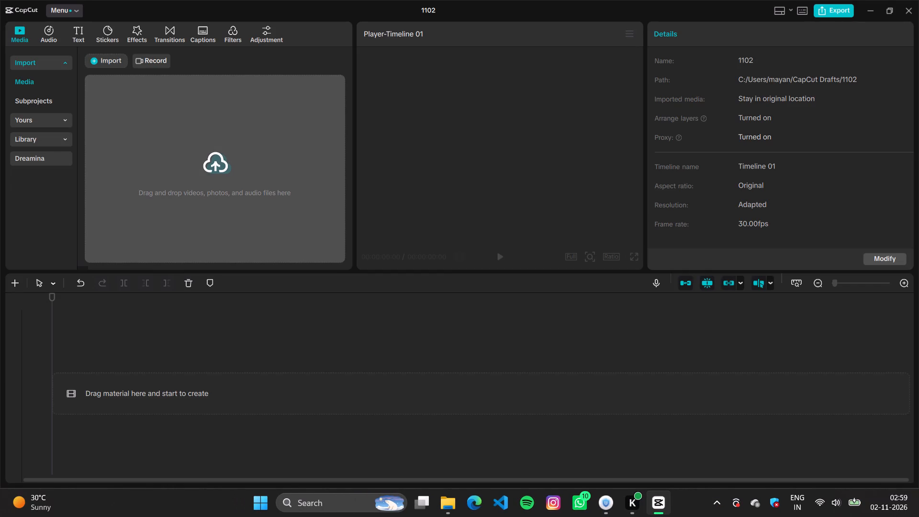
Import the video "Give Me 93 Seconds And I'll Make You Dangerously Motivated" from the Downloads folder.
click(300, 130)
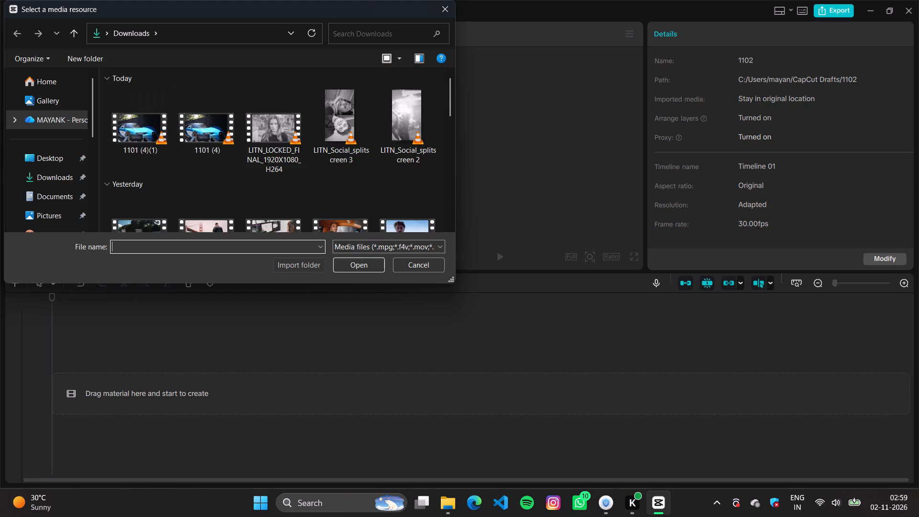
scroll(242, 162, down, 2)
click(232, 157)
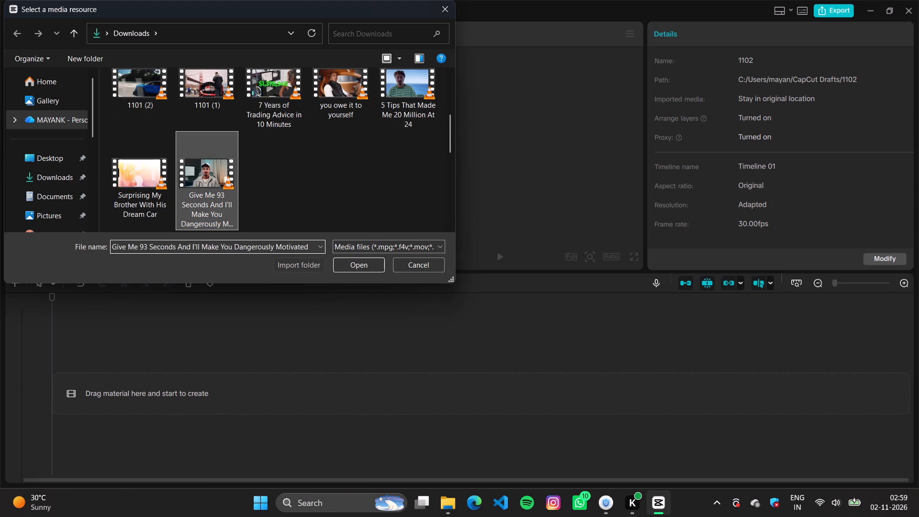
click(361, 268)
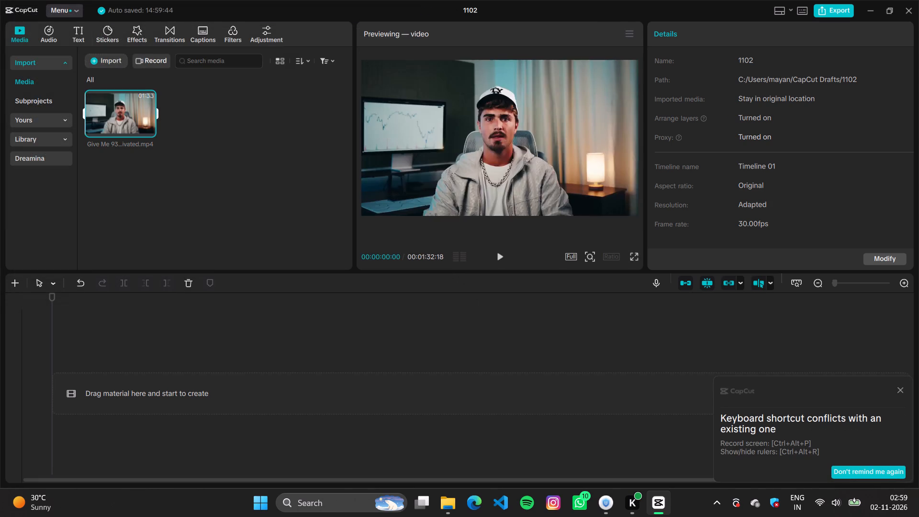
Add the imported video to the timeline and dismiss the keyboard shortcut conflict notice.
click(148, 131)
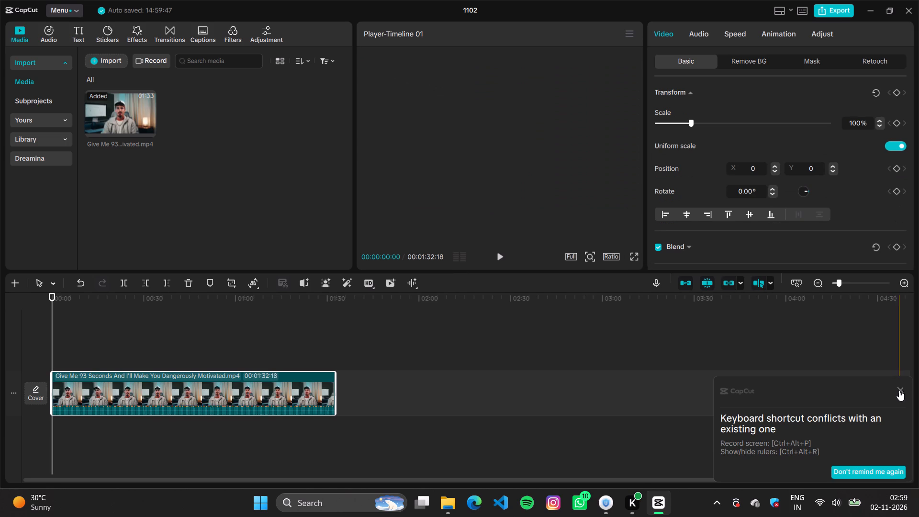
click(901, 390)
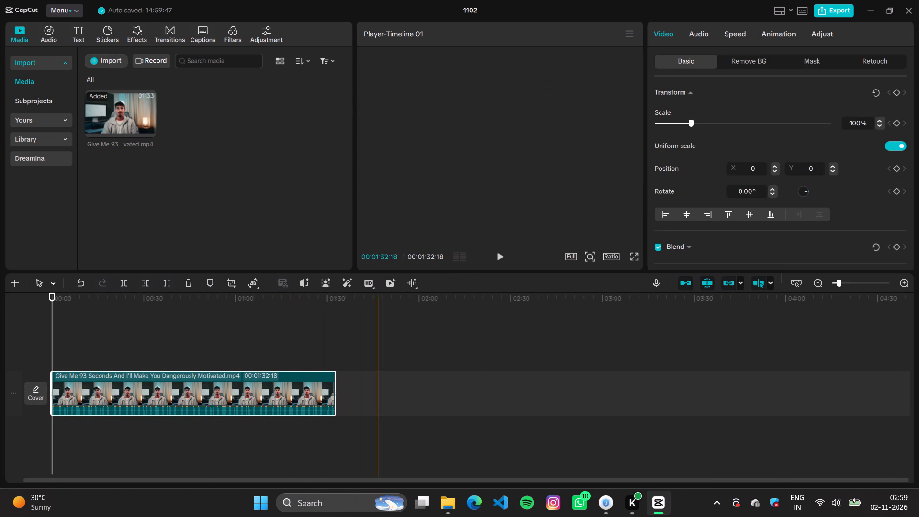
Play roughly the first 10 seconds of the clip to preview it.
drag(840, 281, 845, 281)
click(500, 256)
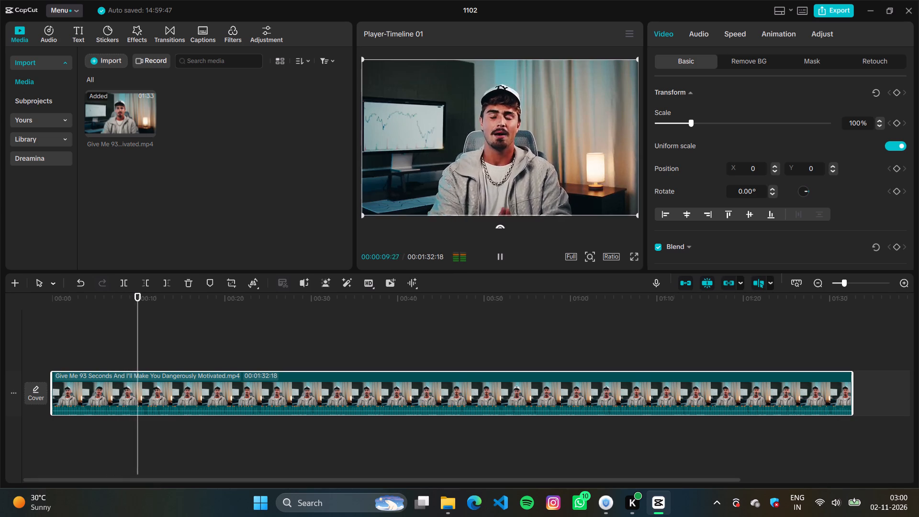
key(space)
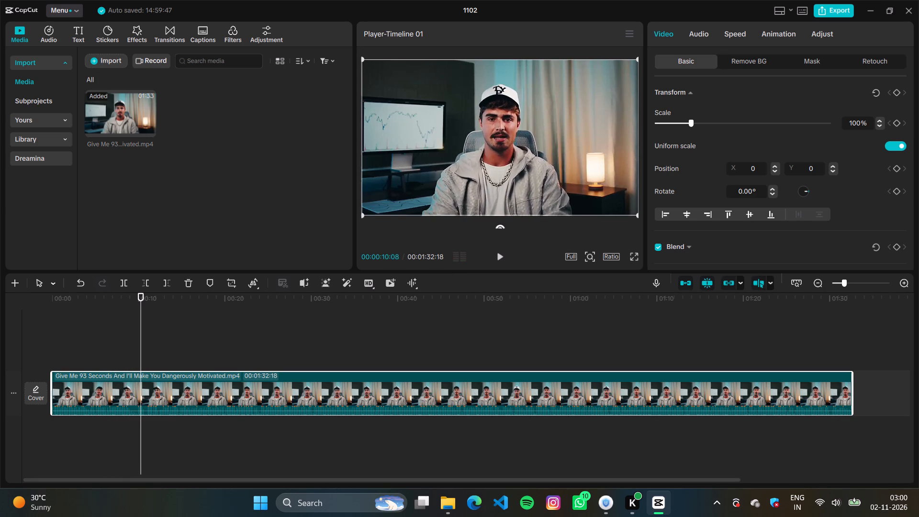
Generate auto captions in English for the clip, with filler word identification on.
click(84, 33)
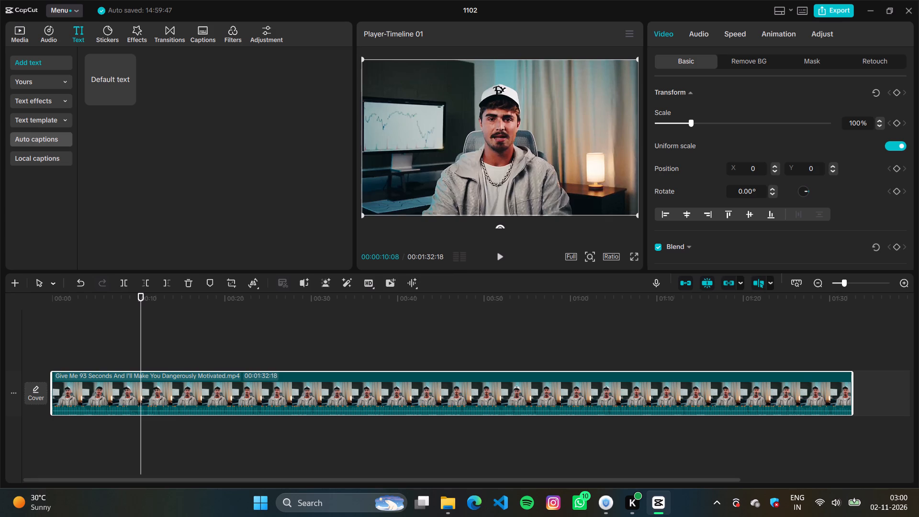
click(44, 146)
click(321, 257)
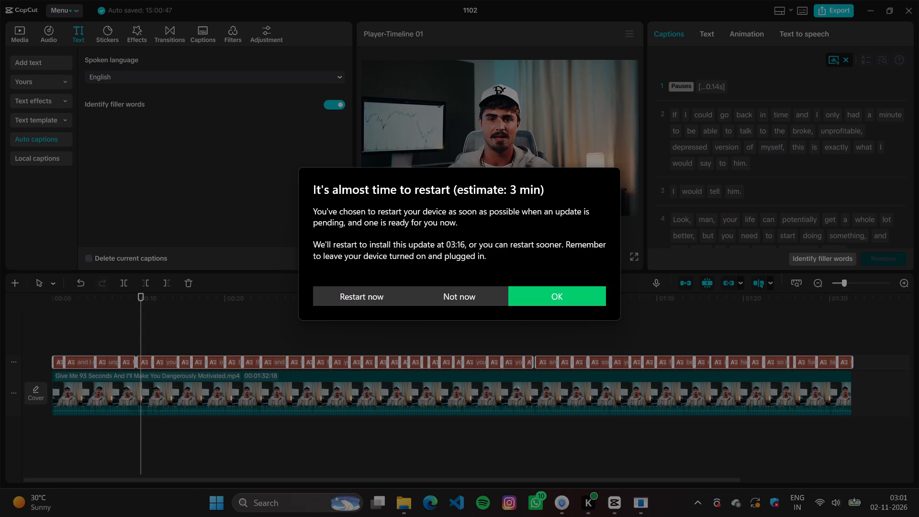
Decline the device restart reminder for now.
click(453, 297)
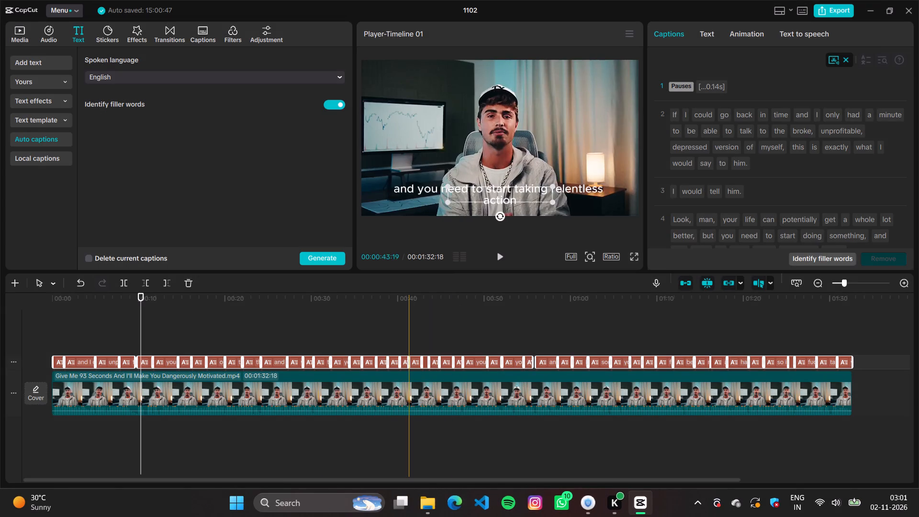
Play the video from near its start to check the generated captions.
key(space)
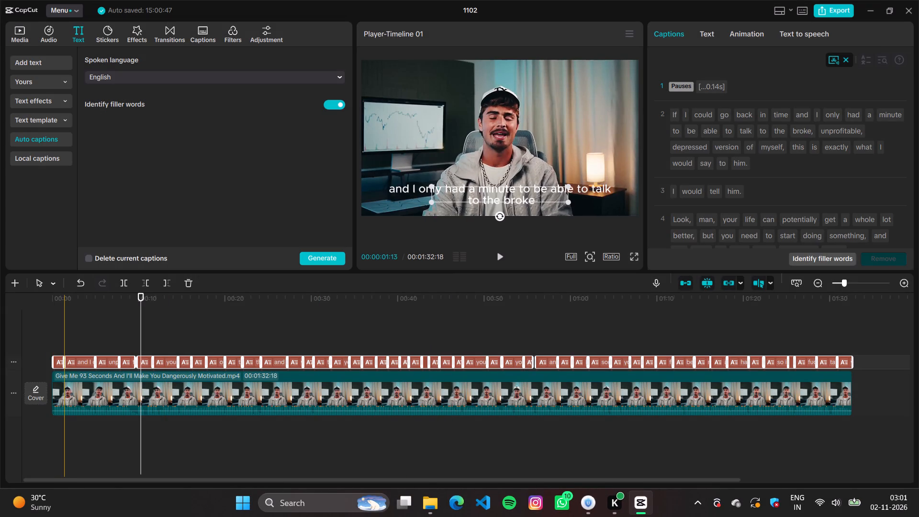
click(67, 348)
key(space)
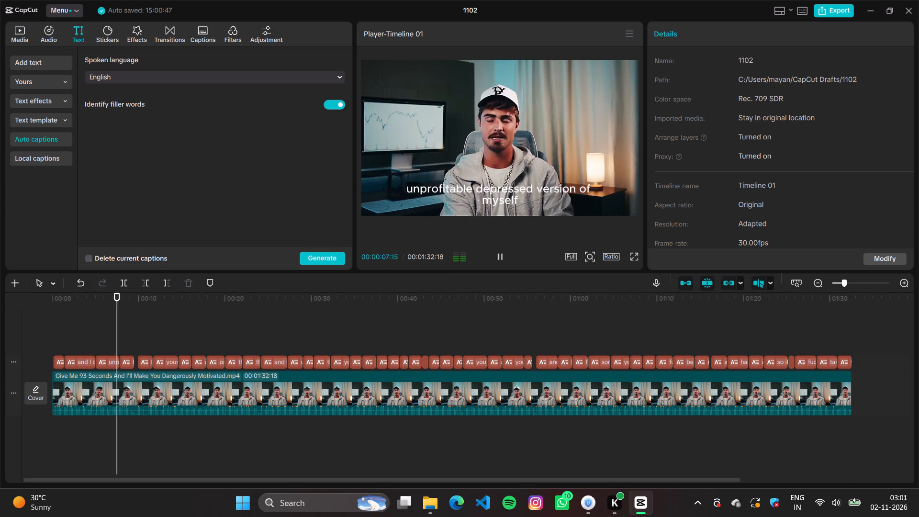
Select all the captions on the timeline and make their text bold and uppercase.
drag(861, 358, 6, 352)
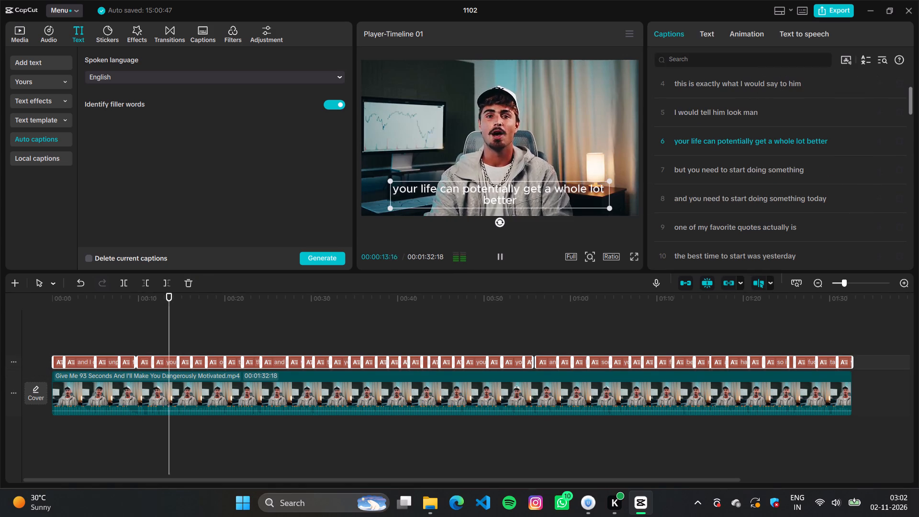
click(702, 32)
click(796, 107)
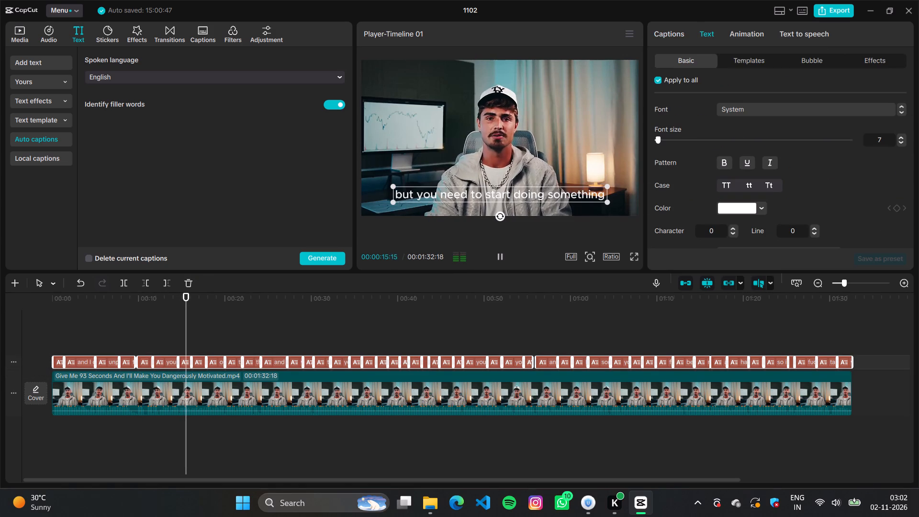
click(699, 121)
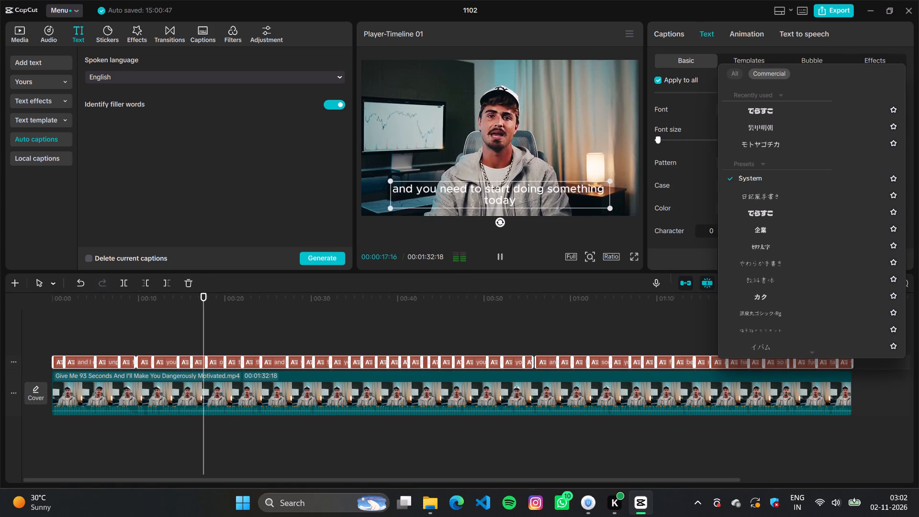
click(725, 168)
click(725, 184)
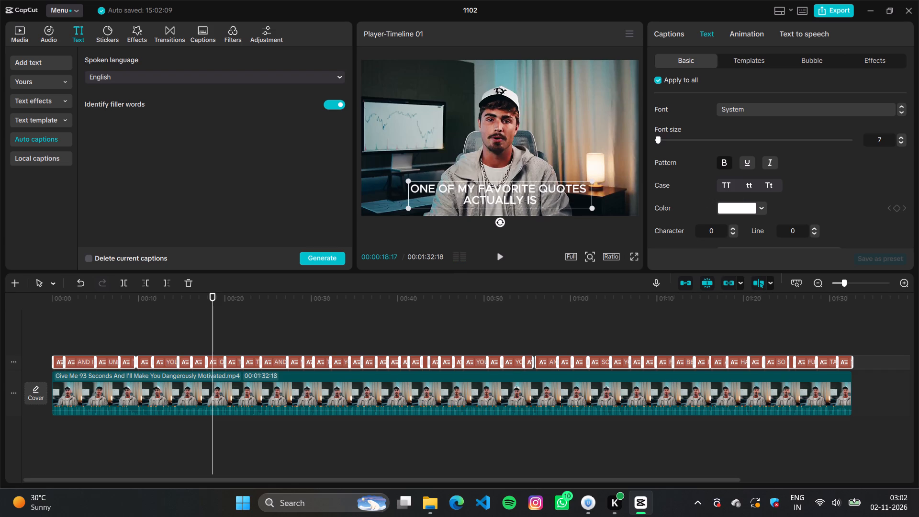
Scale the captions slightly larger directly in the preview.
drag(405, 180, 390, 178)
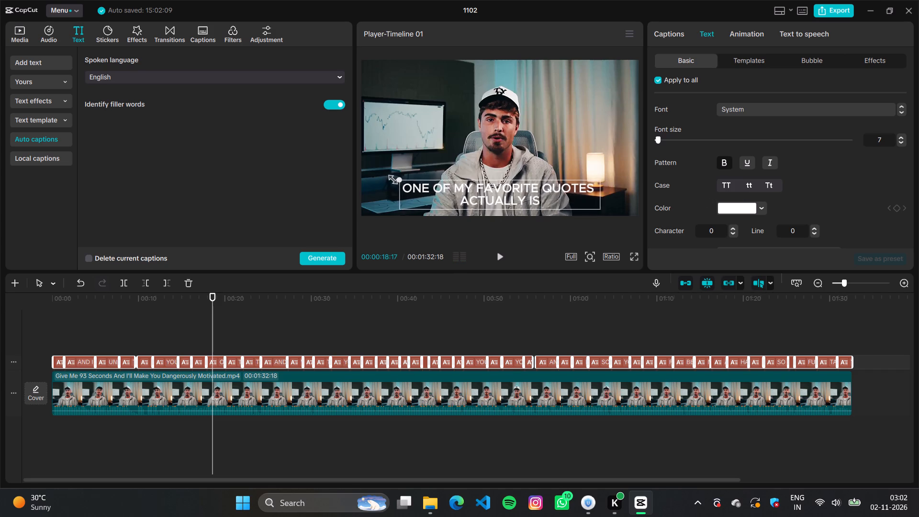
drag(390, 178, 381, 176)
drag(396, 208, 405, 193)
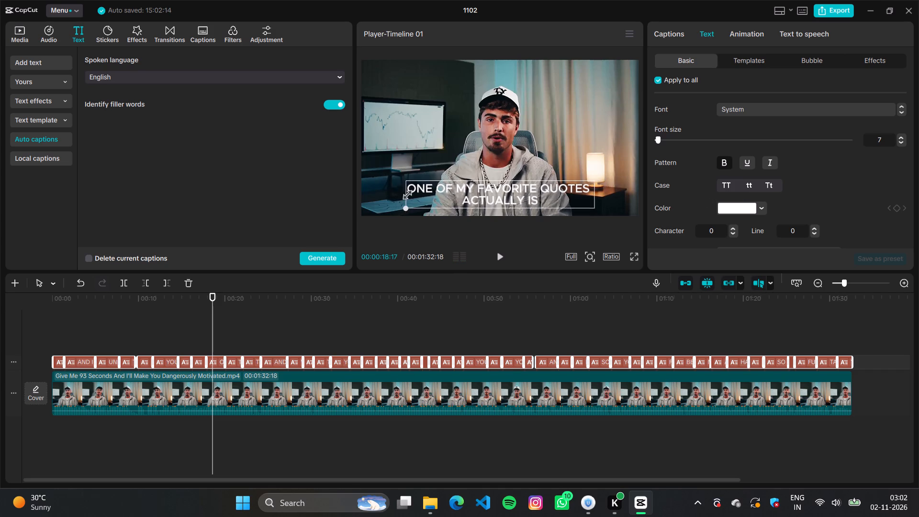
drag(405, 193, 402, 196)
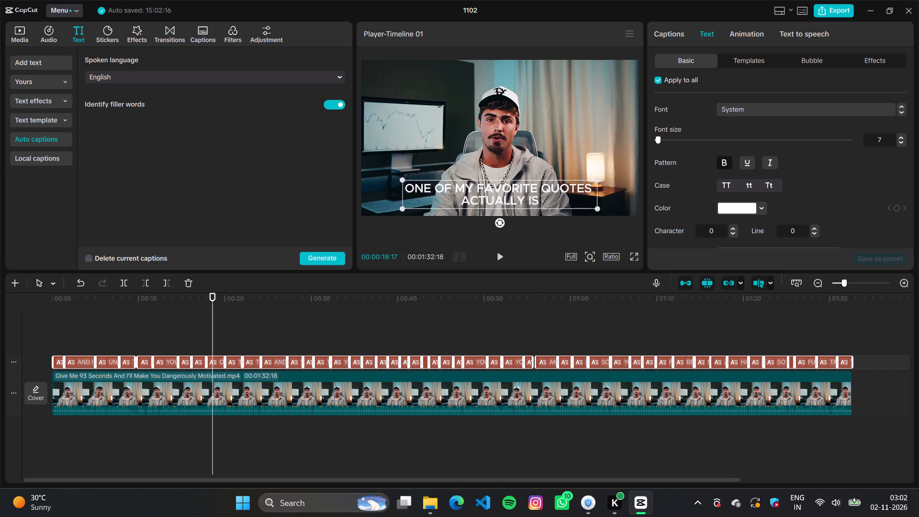
Set the font size of all captions to 5.
scroll(754, 180, down, 2)
scroll(754, 180, up, 3)
drag(660, 139, 660, 140)
drag(660, 140, 660, 142)
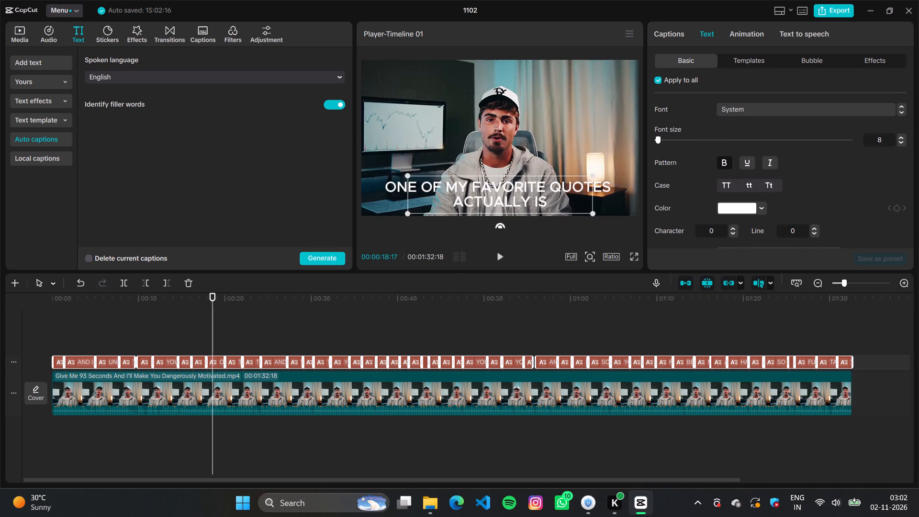
drag(660, 142, 655, 142)
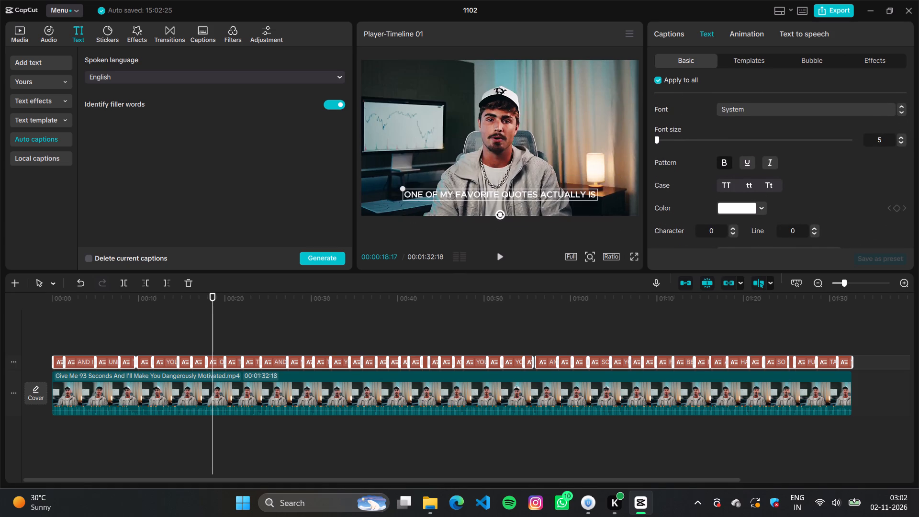
Enlarge the captions to about 141% scale and move them up in the frame to about Y -89.
drag(400, 189, 389, 179)
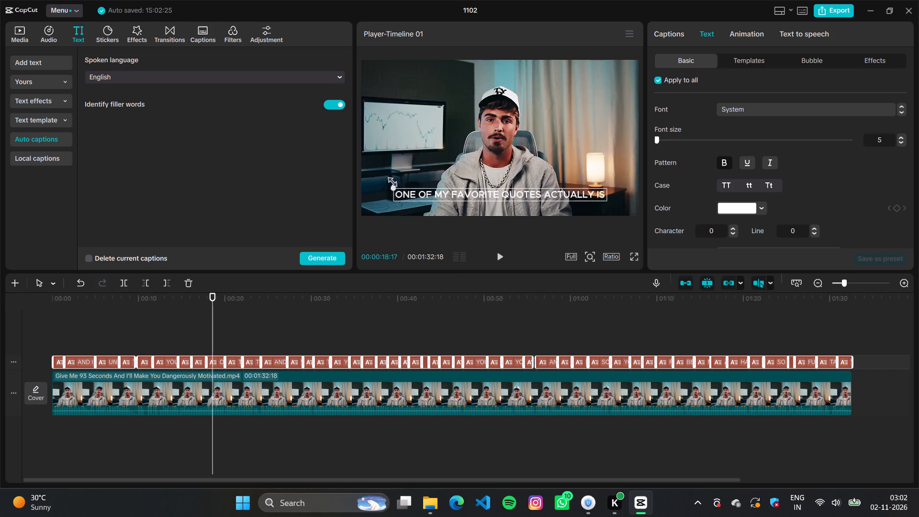
drag(389, 179, 360, 164)
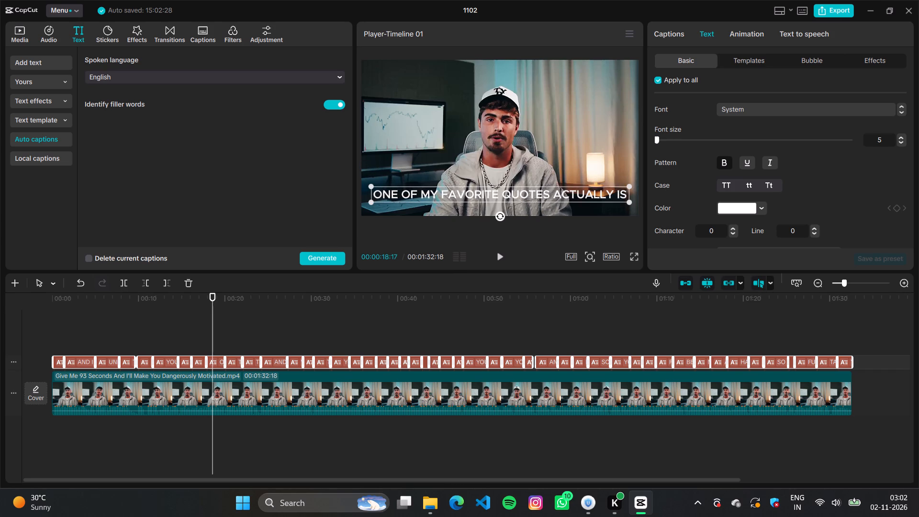
drag(429, 193, 428, 144)
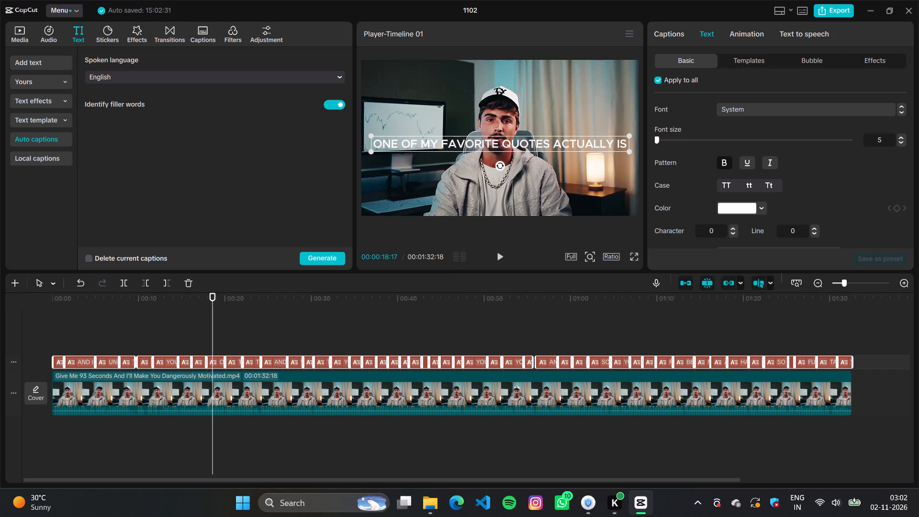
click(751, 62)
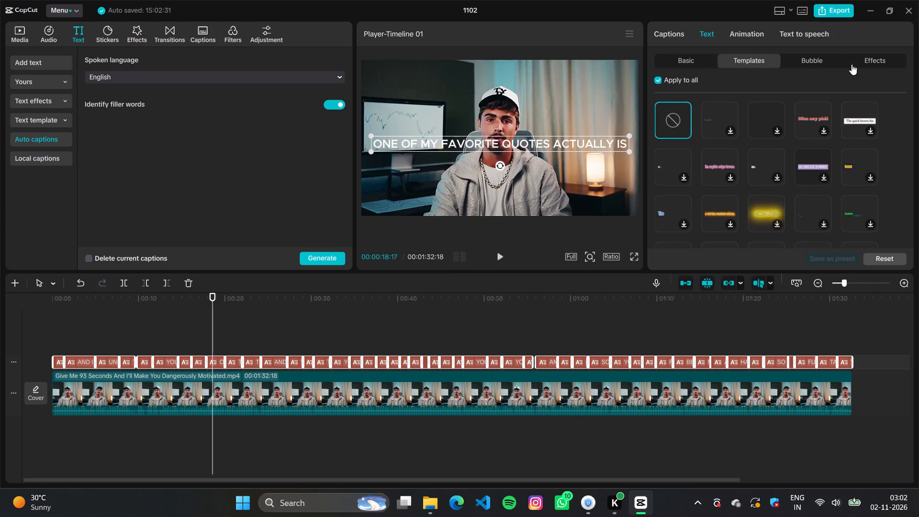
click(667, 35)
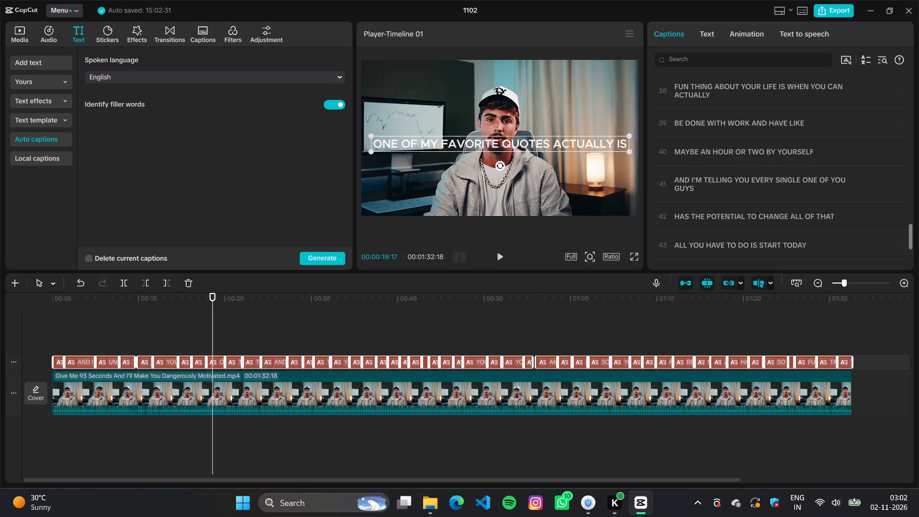
Apply the first preset style, white text with a black outline, to all captions.
click(713, 34)
click(680, 65)
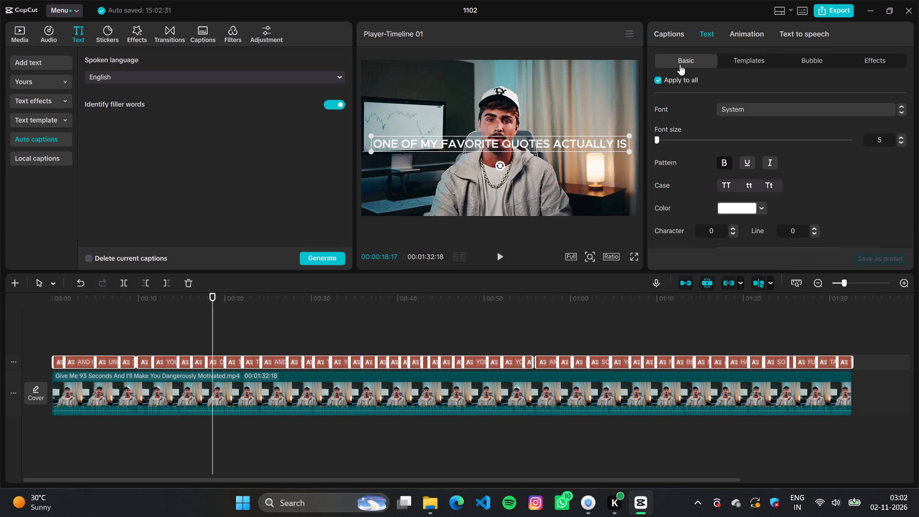
scroll(818, 171, down, 4)
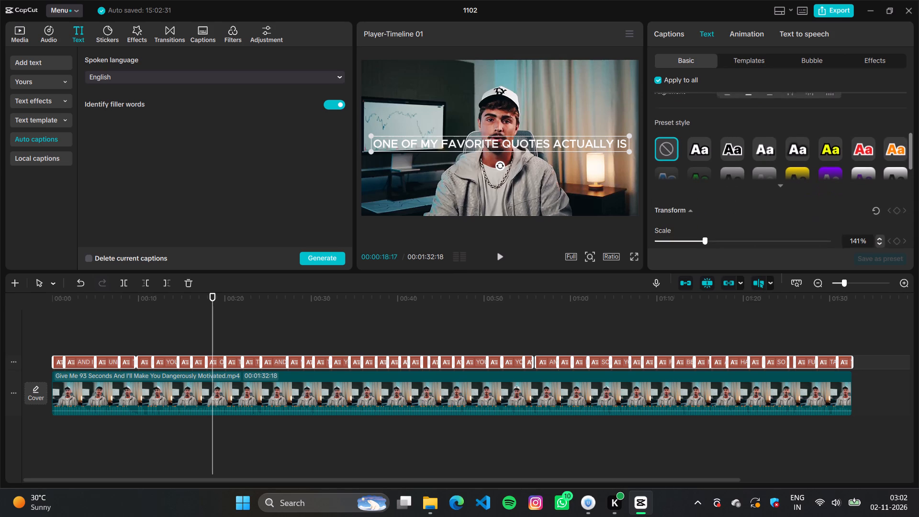
click(688, 139)
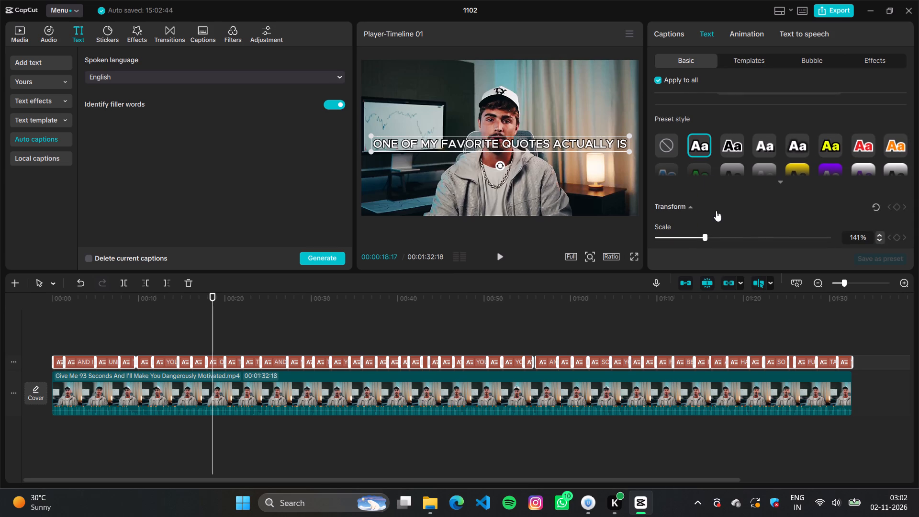
Set the scale of all captions to 137%.
scroll(727, 203, down, 1)
click(714, 194)
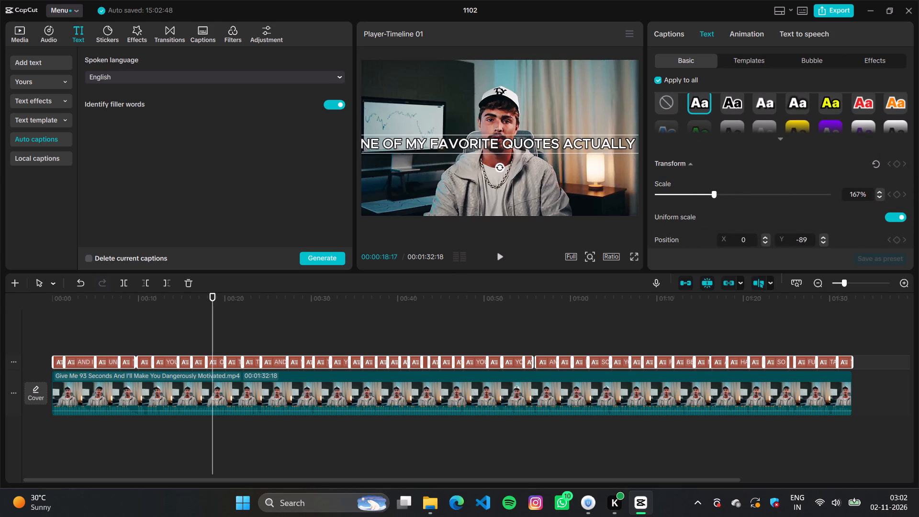
click(708, 194)
click(701, 194)
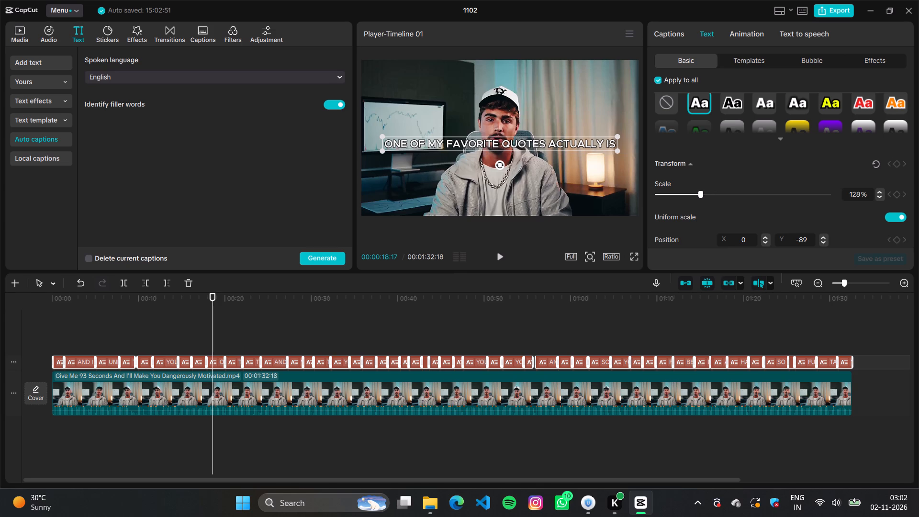
click(704, 194)
Look through the remaining basic caption settings, including background, glow, shadow and curve.
scroll(734, 209, down, 2)
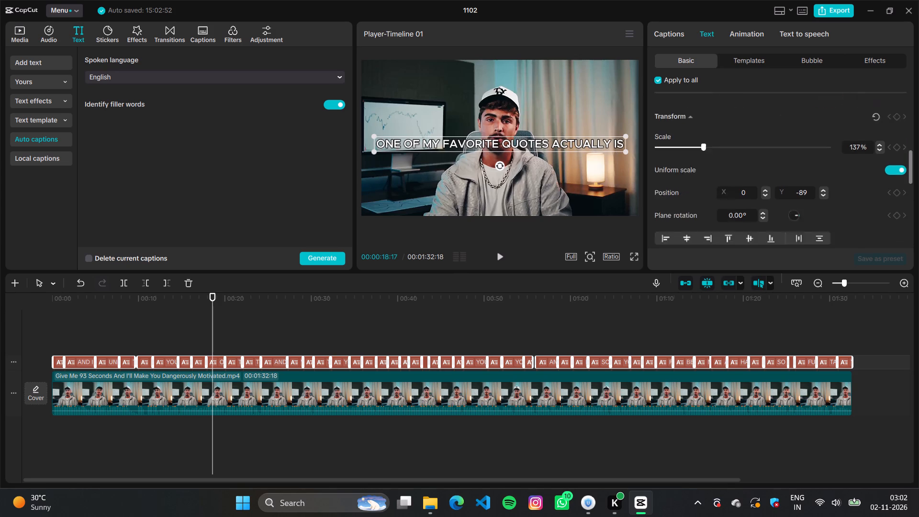
scroll(734, 209, down, 7)
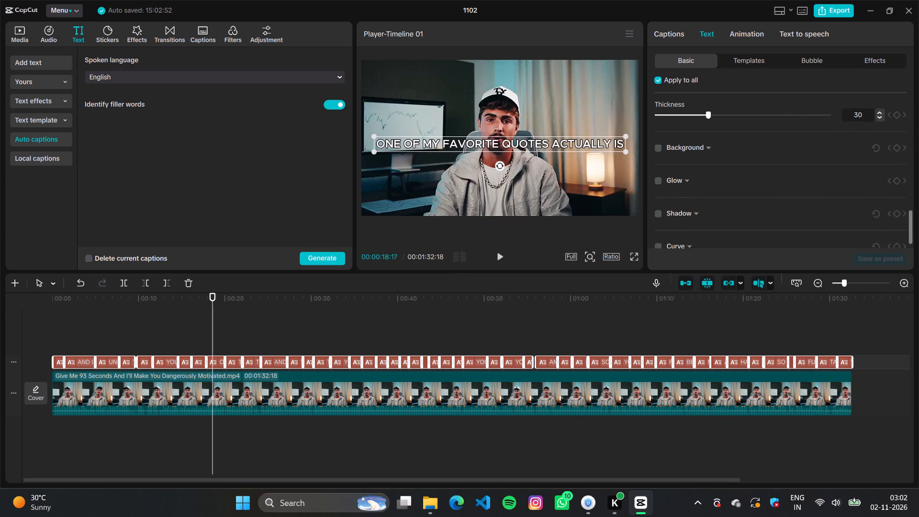
scroll(734, 210, down, 3)
scroll(734, 210, up, 13)
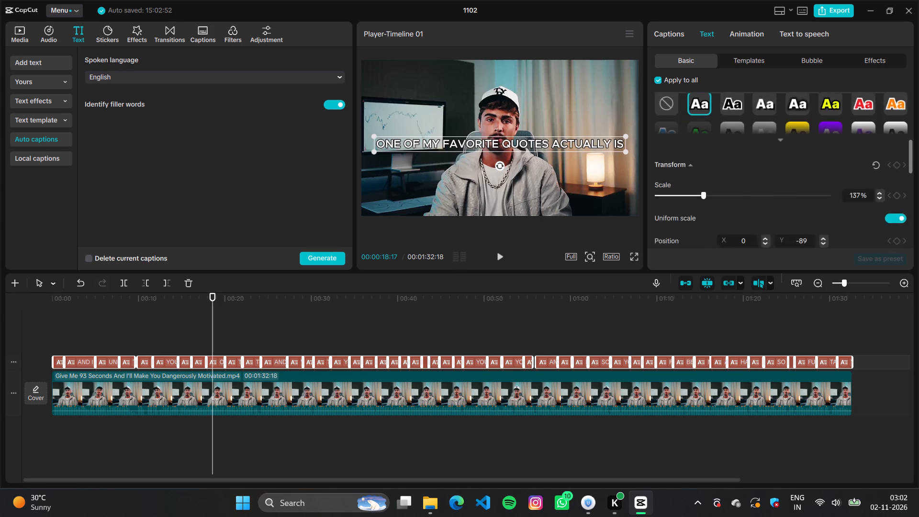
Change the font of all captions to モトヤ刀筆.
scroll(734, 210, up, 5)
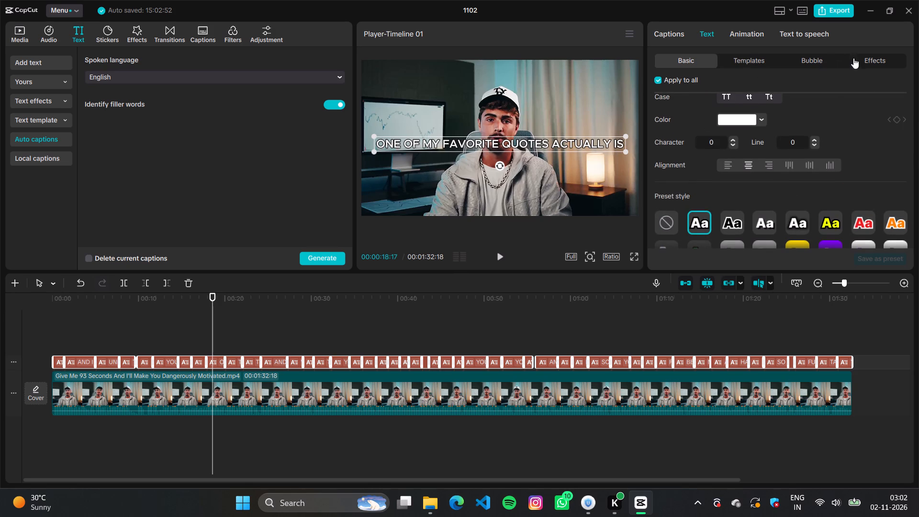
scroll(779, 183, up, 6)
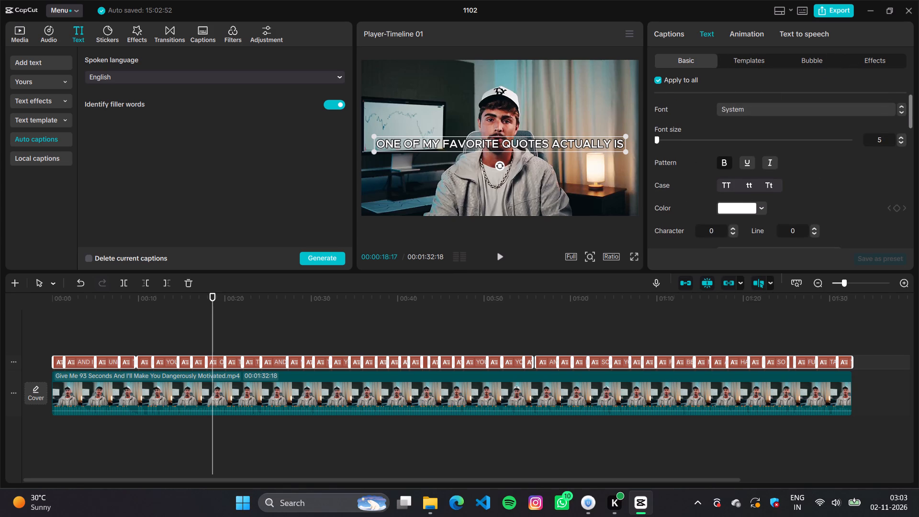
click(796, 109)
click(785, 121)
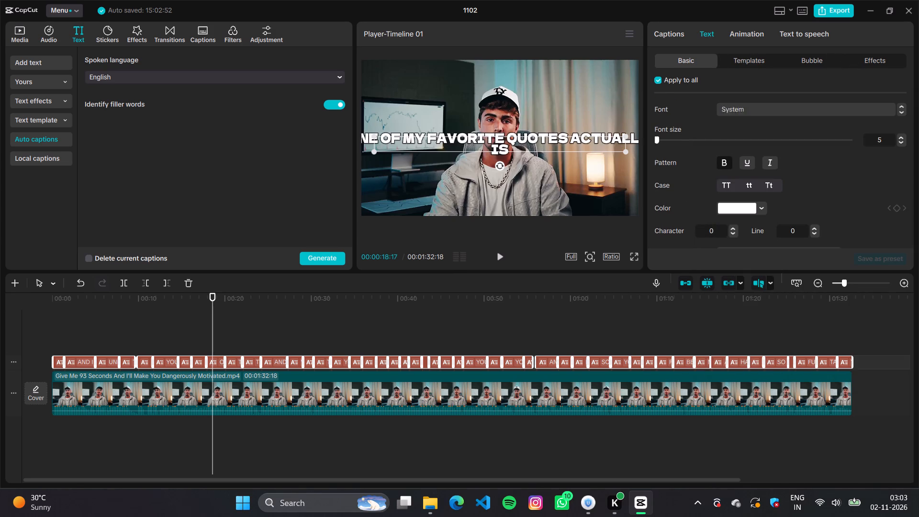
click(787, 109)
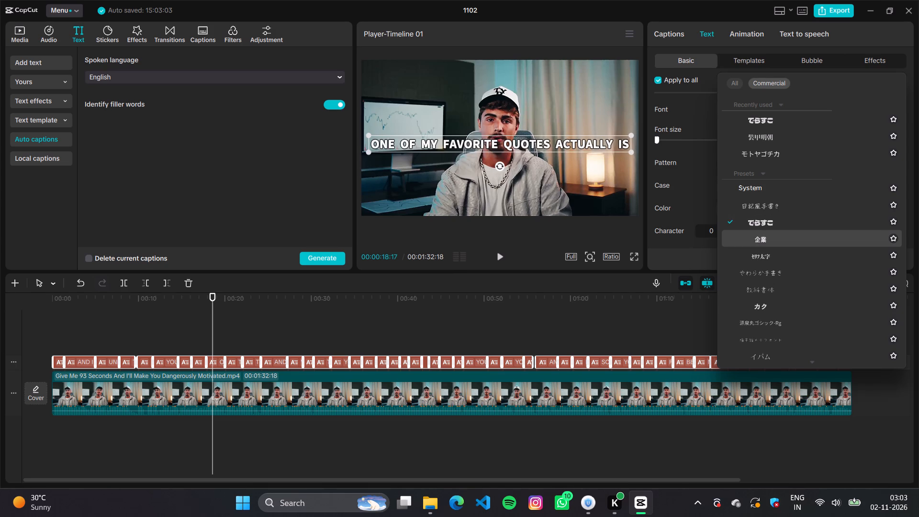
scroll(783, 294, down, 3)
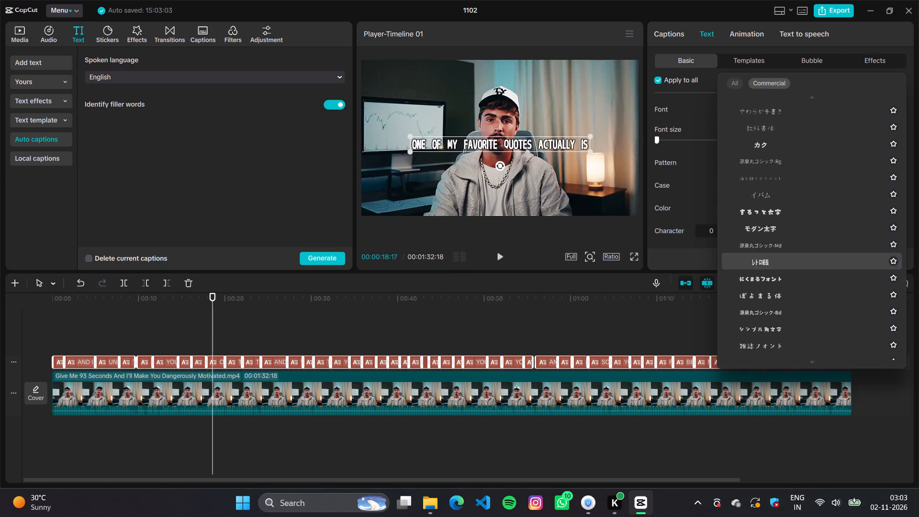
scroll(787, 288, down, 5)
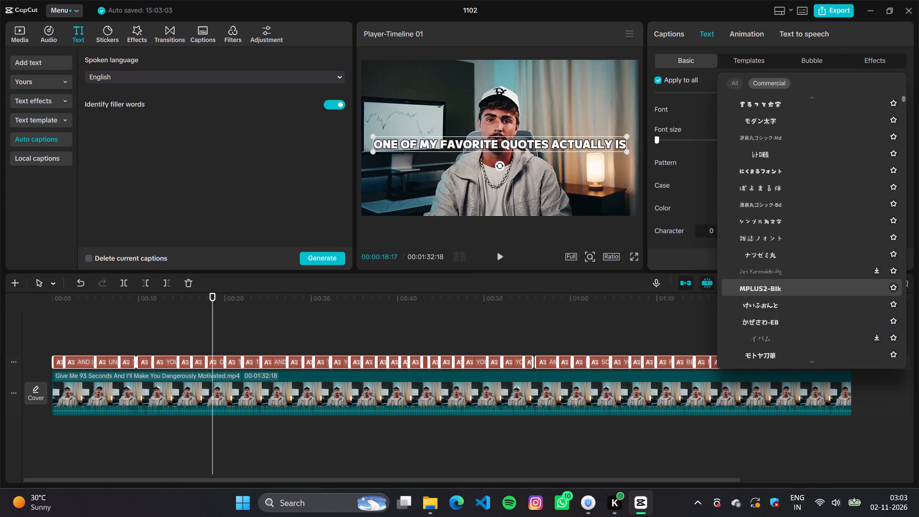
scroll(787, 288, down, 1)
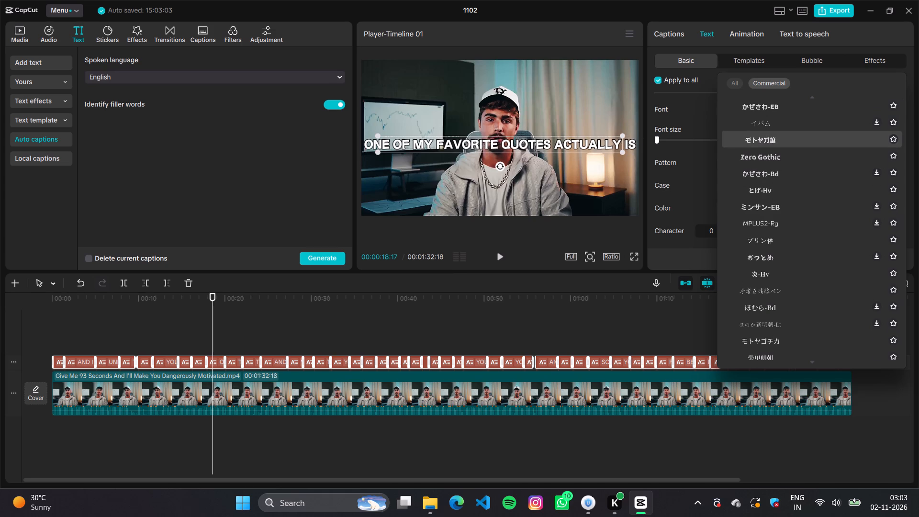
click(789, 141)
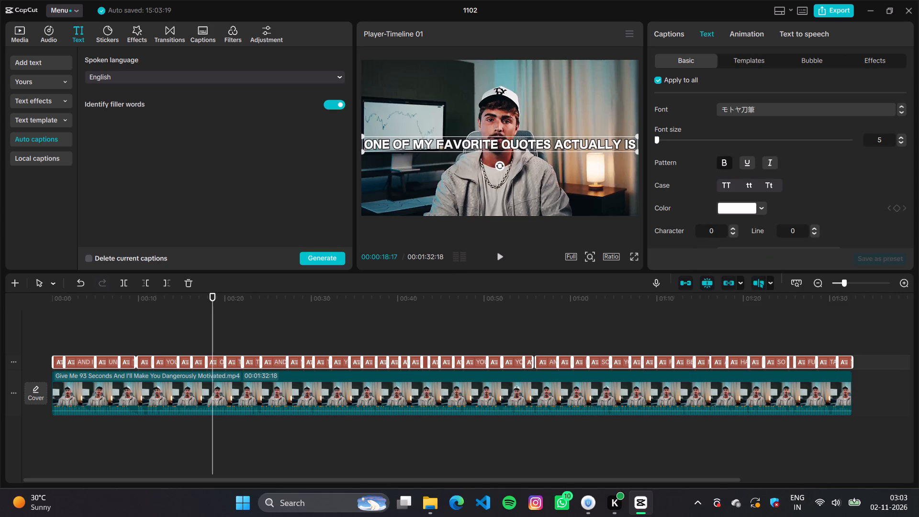
Look through the text effects, text templates and caption animations available for the captions.
click(859, 59)
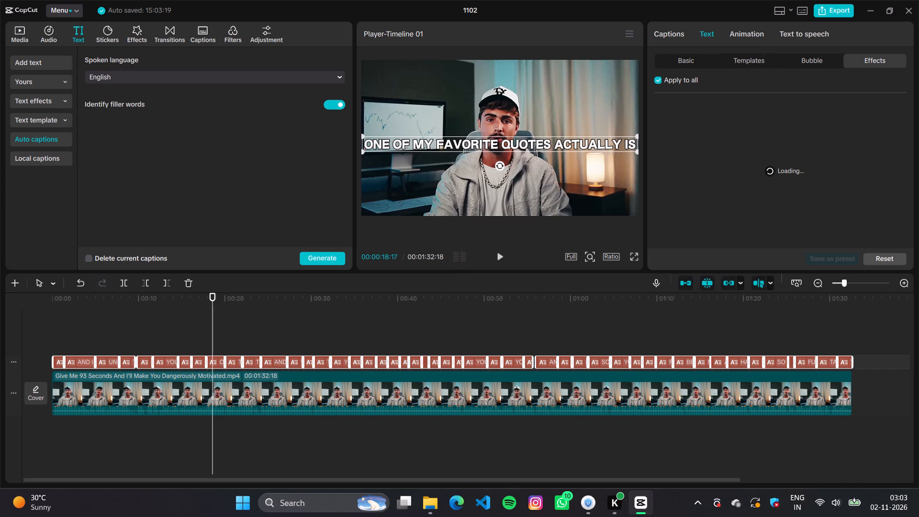
click(759, 60)
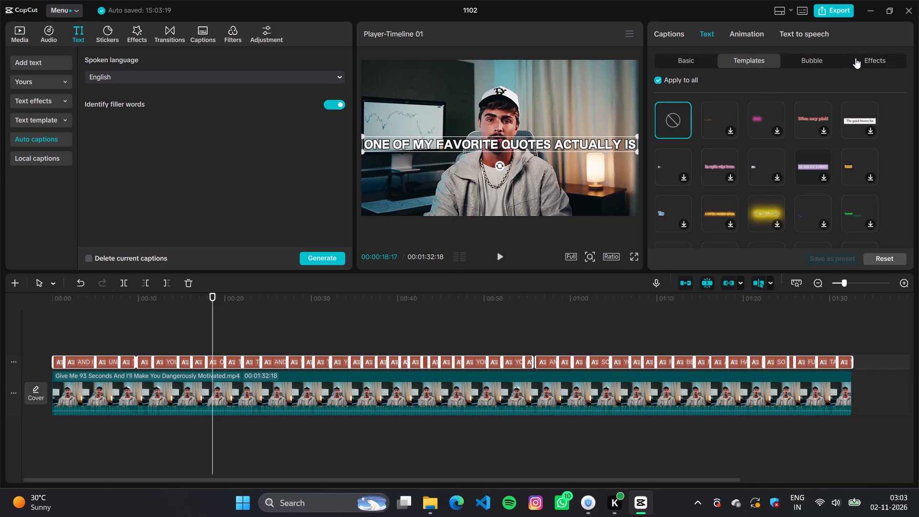
click(861, 58)
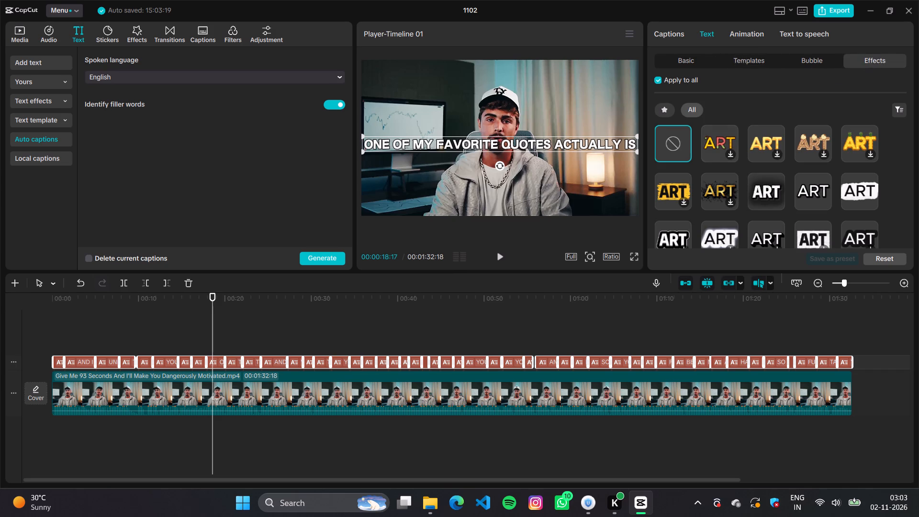
click(747, 34)
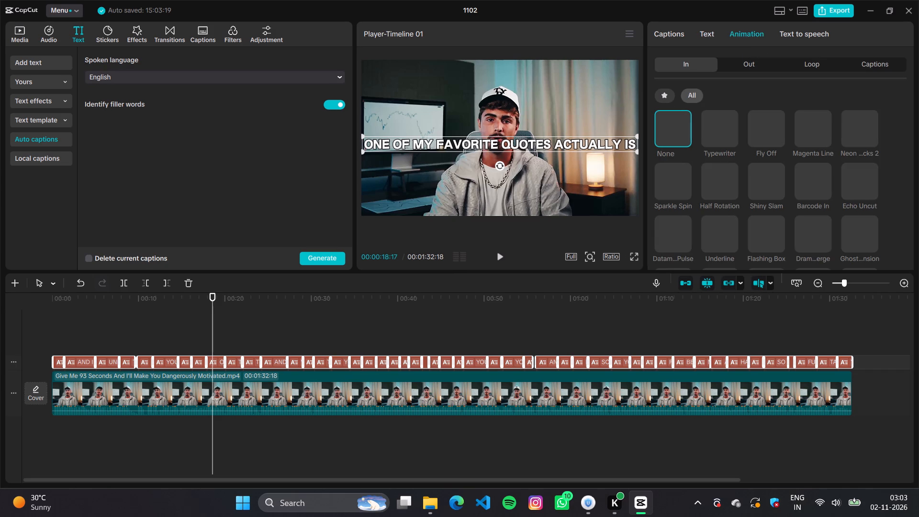
click(877, 67)
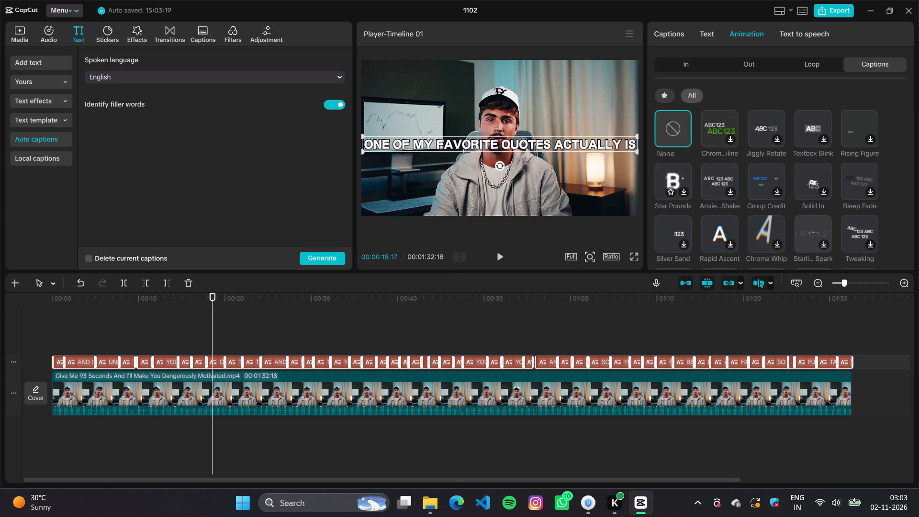
scroll(760, 193, down, 1)
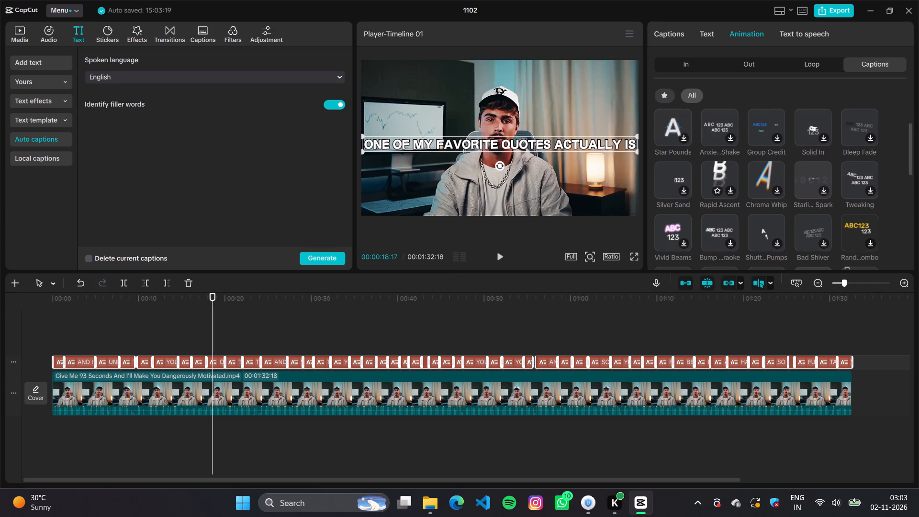
scroll(730, 180, down, 2)
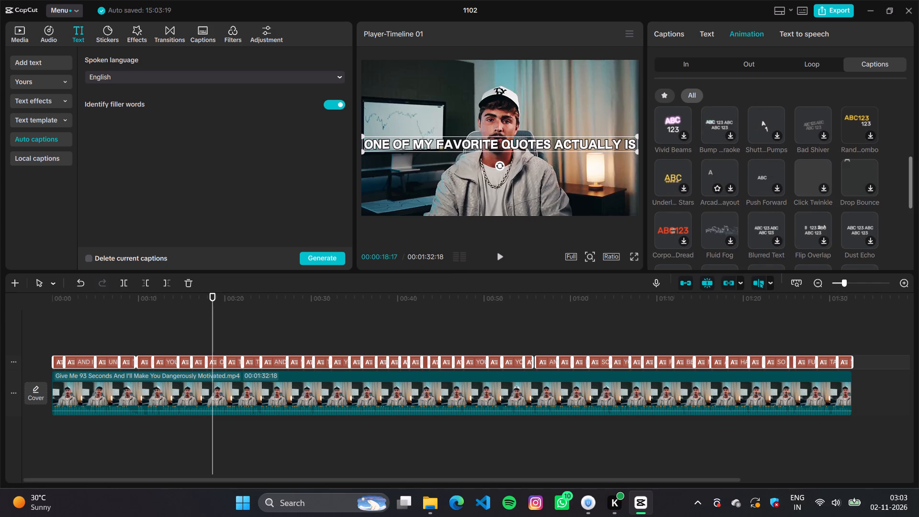
scroll(734, 186, down, 2)
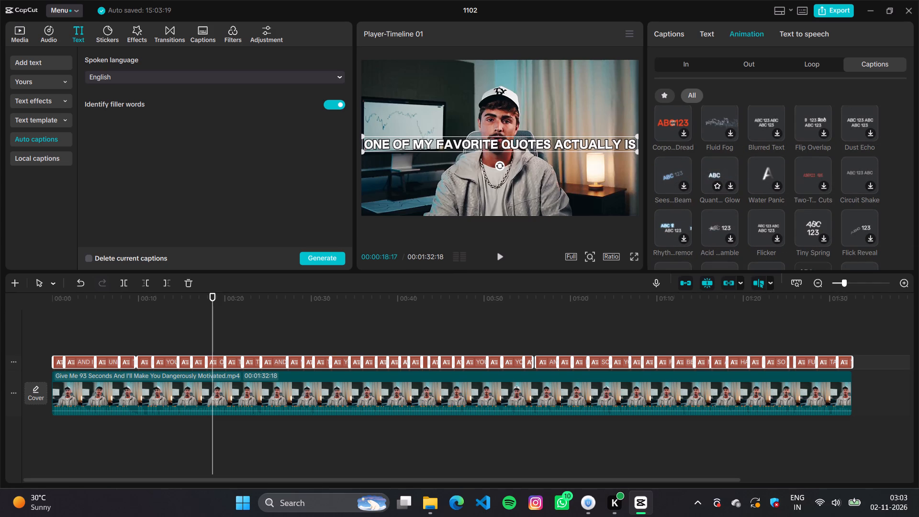
scroll(721, 191, down, 2)
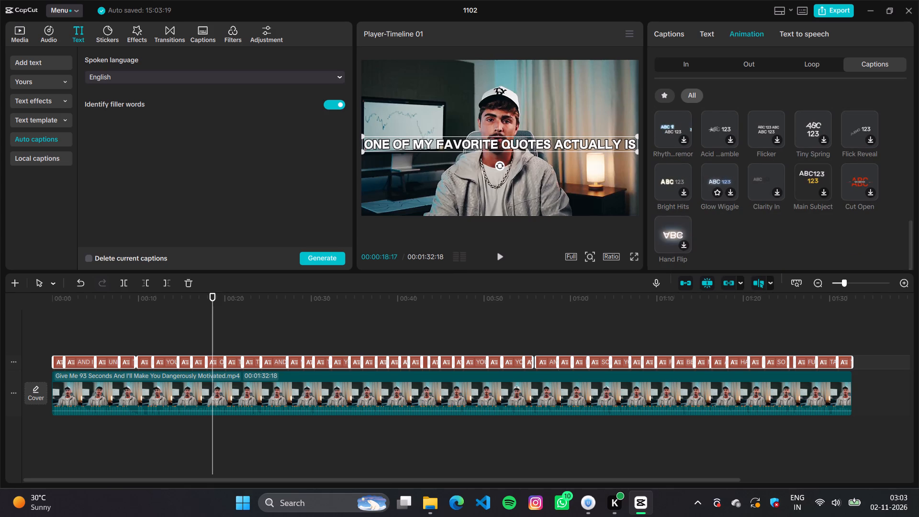
scroll(760, 181, up, 11)
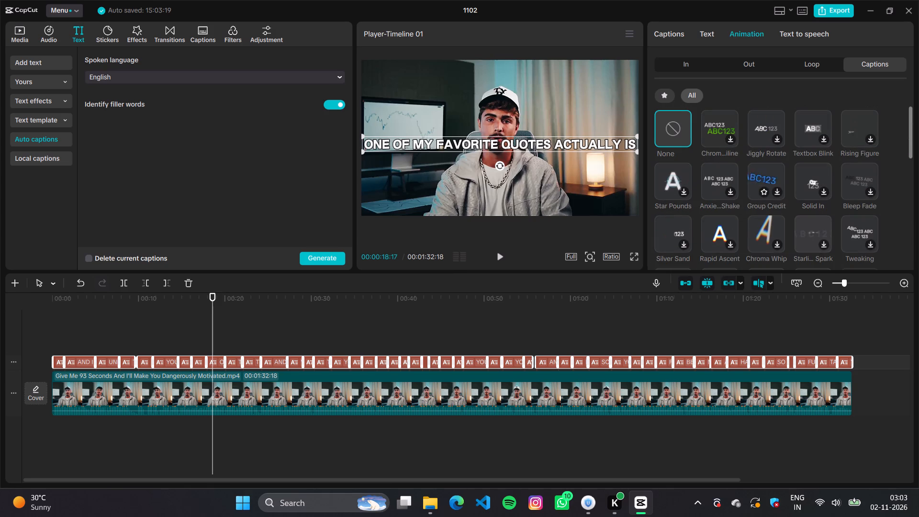
scroll(760, 181, up, 1)
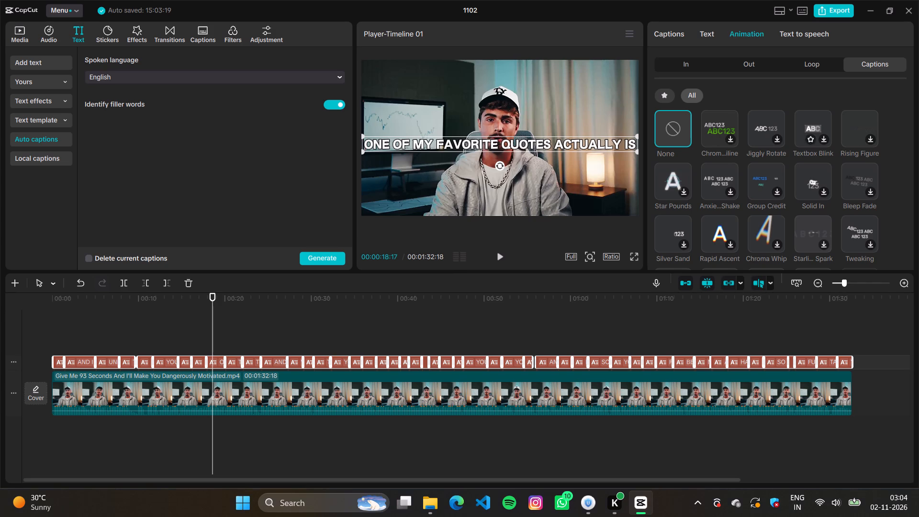
Apply the favourited Slight Stretch caption animation to all captions.
click(670, 98)
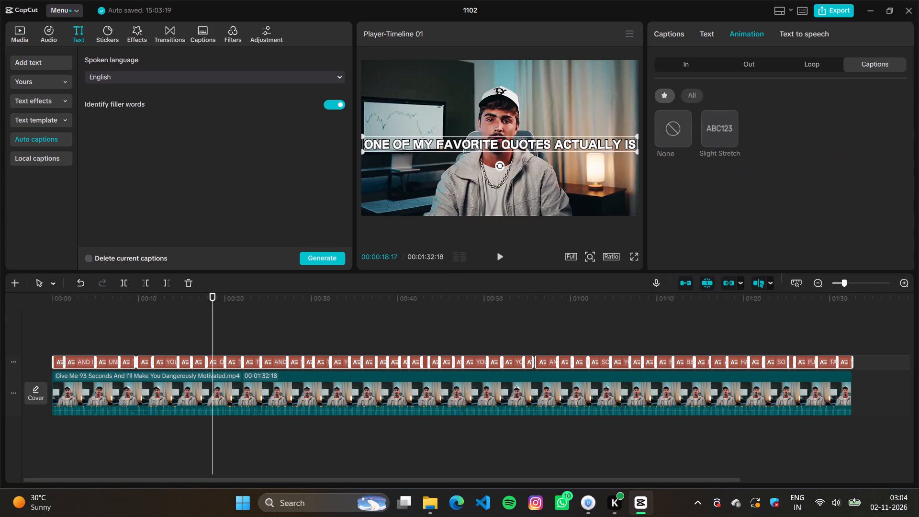
click(727, 123)
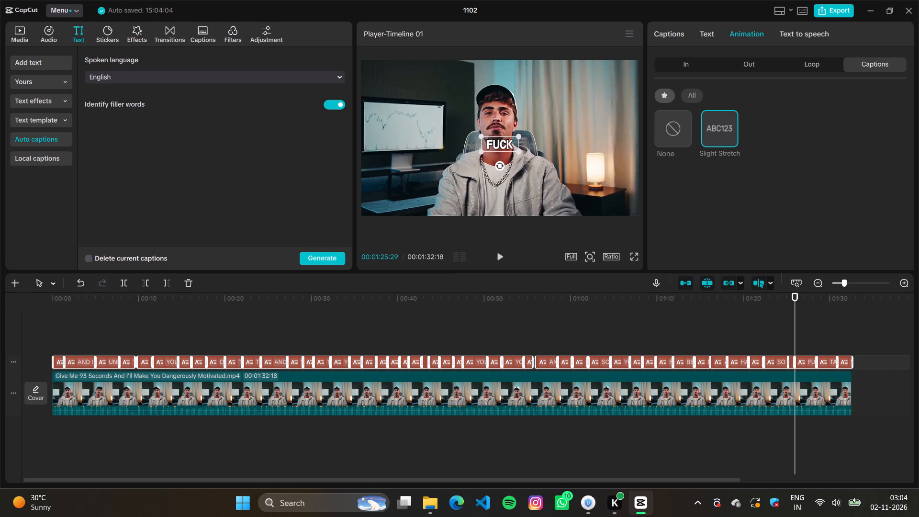
Enlarge the captions in the preview and move them down to just below the speaker's chin, centred horizontally.
drag(482, 136, 453, 125)
drag(484, 134, 482, 149)
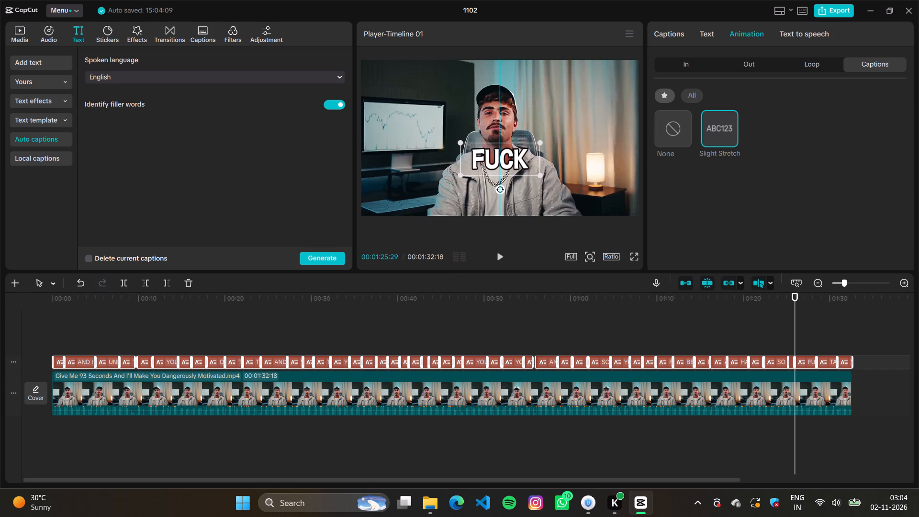
drag(482, 149, 482, 150)
drag(464, 140, 454, 140)
drag(474, 147, 460, 142)
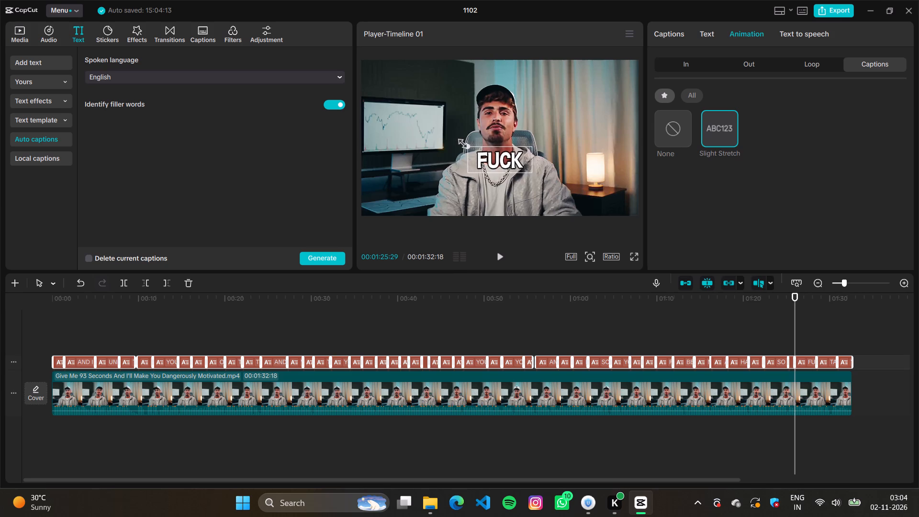
drag(460, 142, 459, 142)
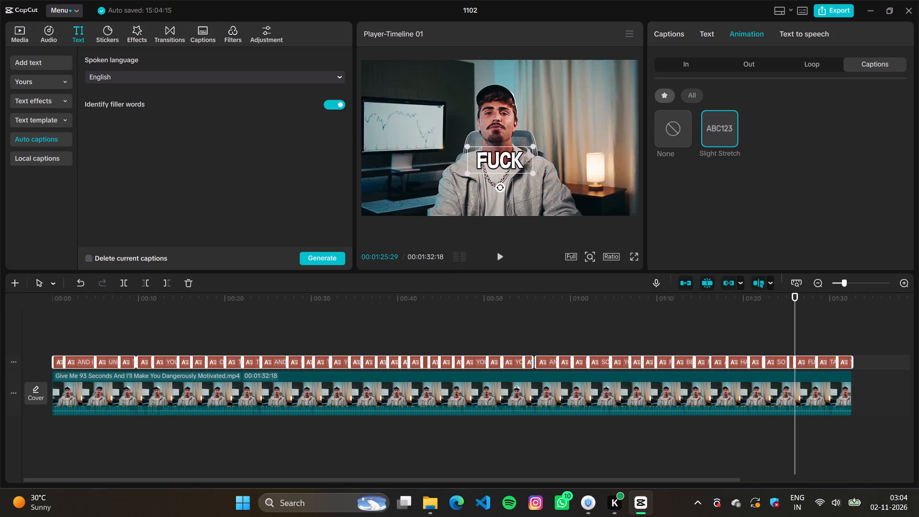
Set the font of all captions to Zero Gothic and play the video to check it.
click(665, 35)
click(708, 39)
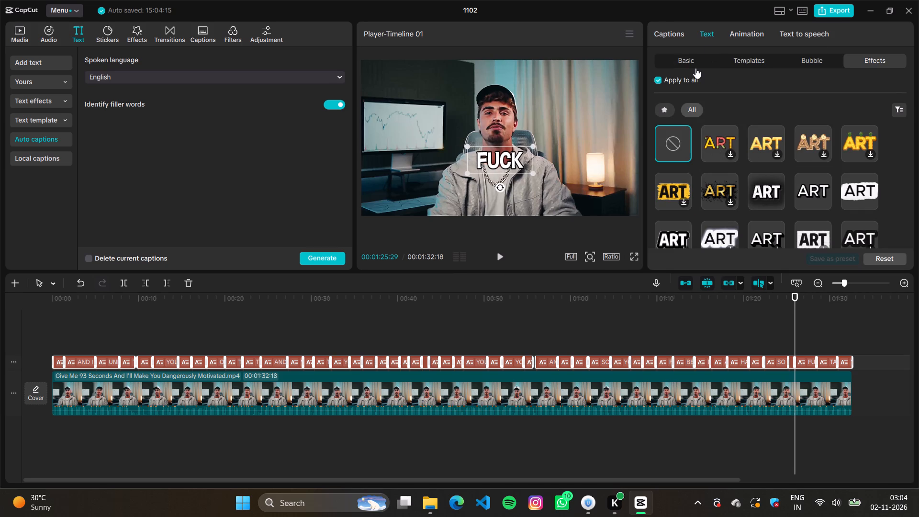
click(695, 68)
click(795, 109)
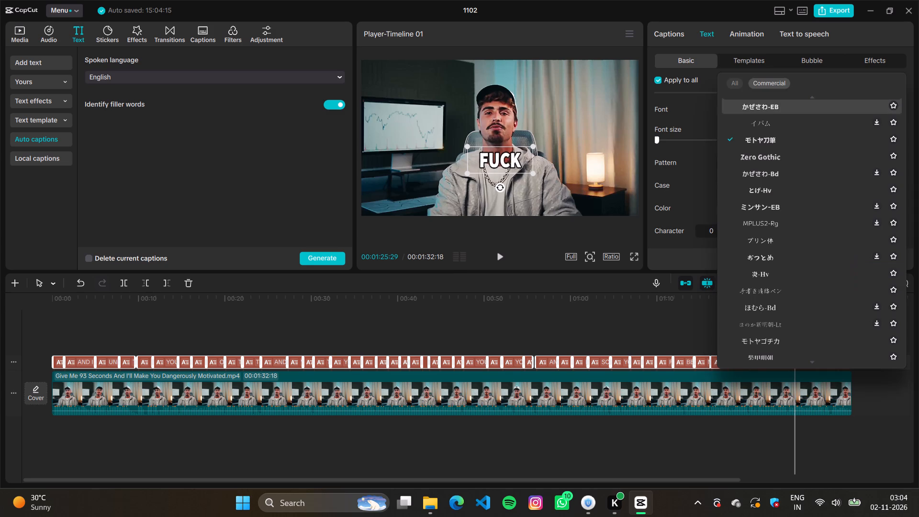
click(772, 155)
key(space)
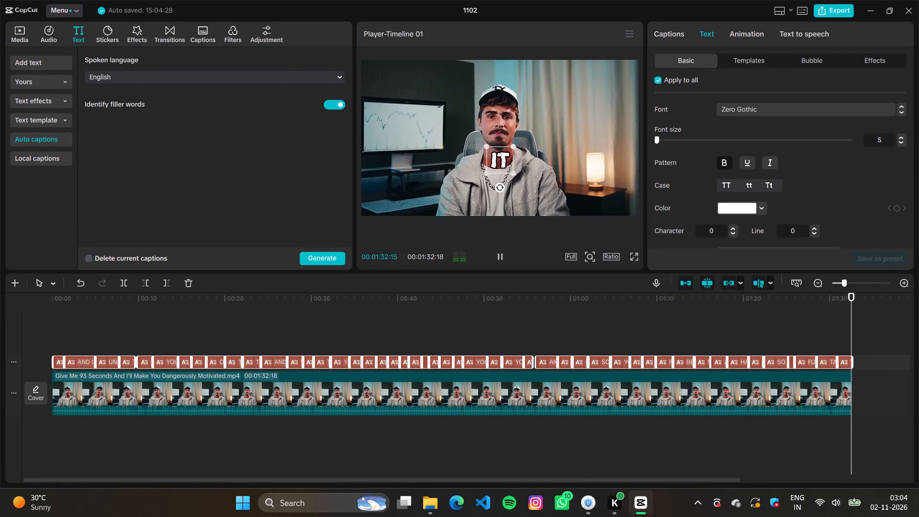
Play the captions from about 53 seconds, reduce their size slightly in the preview, and replay to check.
click(503, 335)
key(space)
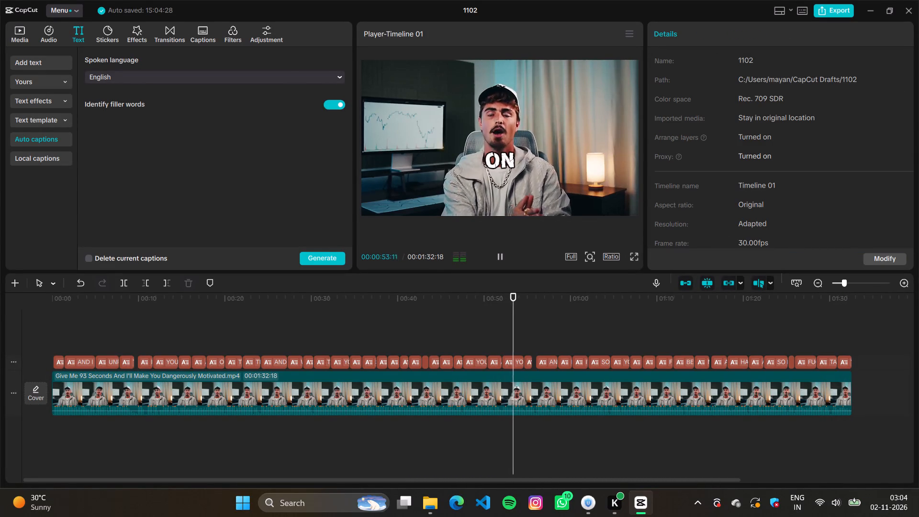
key(space)
click(491, 156)
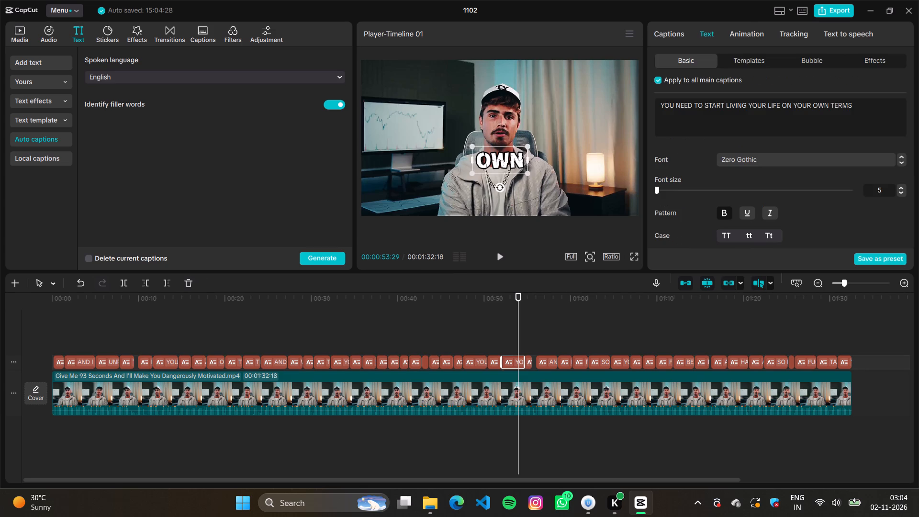
click(469, 141)
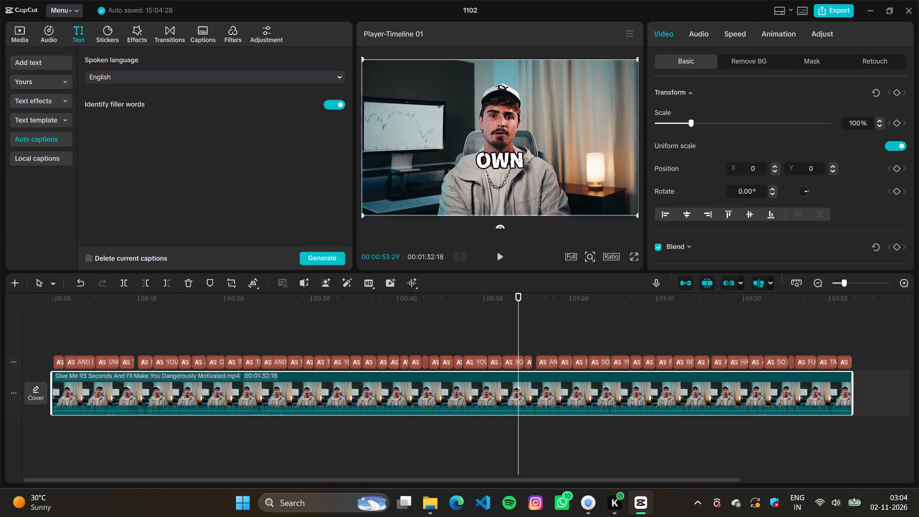
click(482, 159)
click(510, 356)
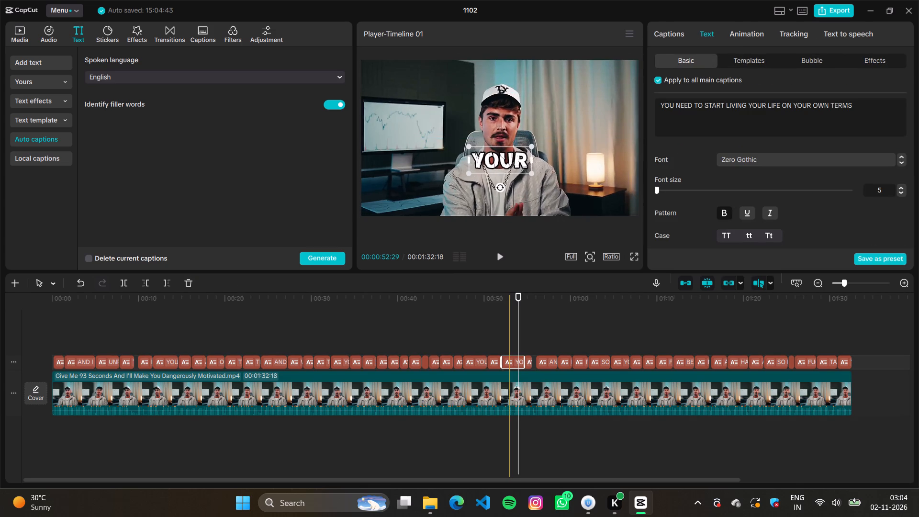
drag(470, 145, 476, 147)
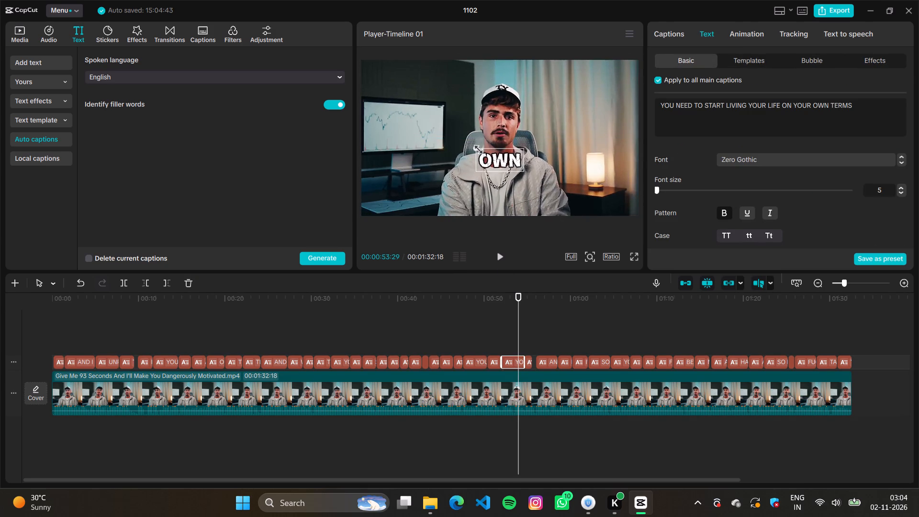
drag(476, 147, 481, 150)
key(space)
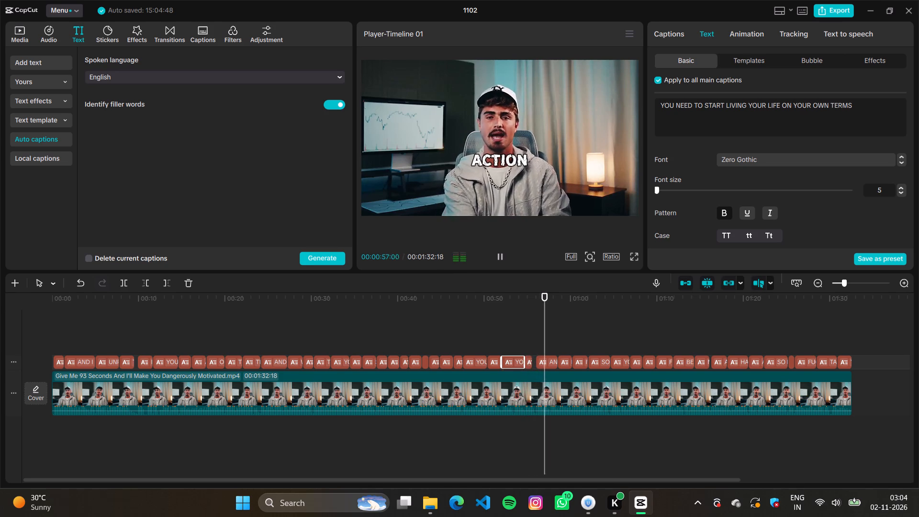
Fine-tune the caption size, move the captions slightly lower onto the speaker's chest, and play on to check.
click(489, 163)
drag(489, 149, 494, 150)
drag(493, 151, 486, 151)
drag(493, 159, 491, 169)
key(space)
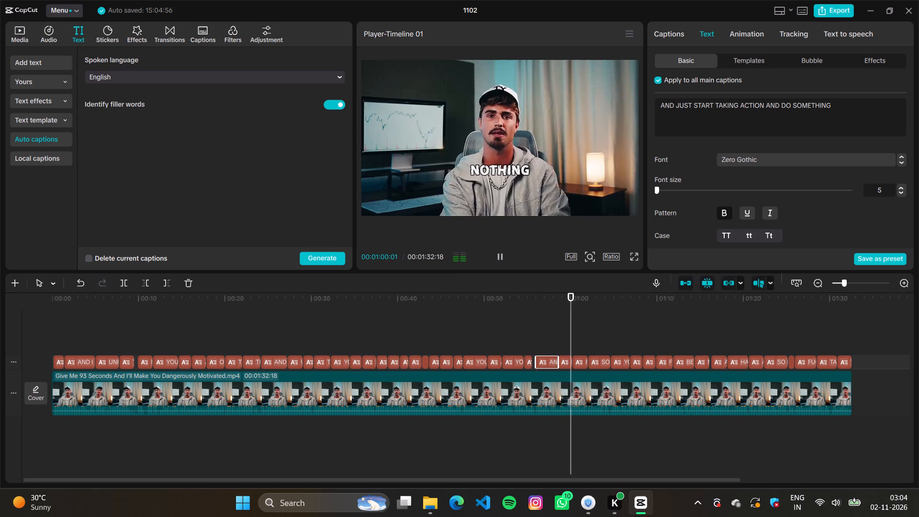
click(502, 167)
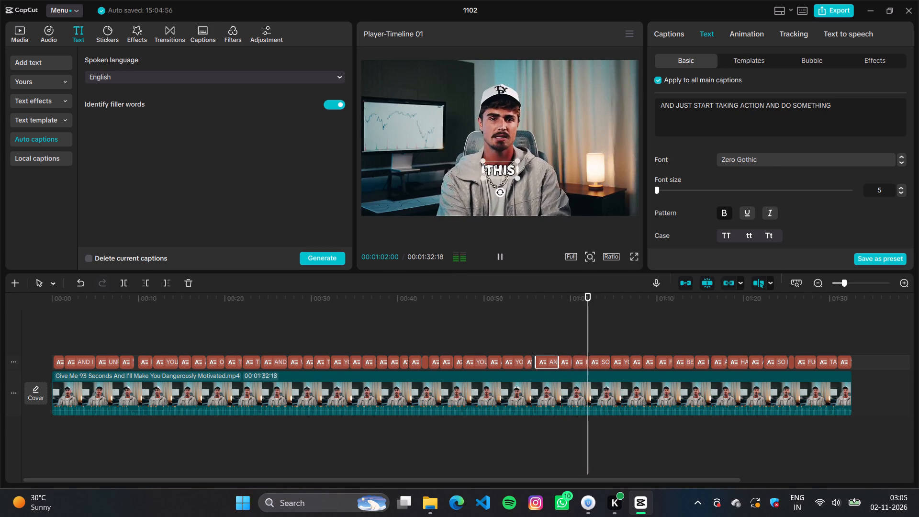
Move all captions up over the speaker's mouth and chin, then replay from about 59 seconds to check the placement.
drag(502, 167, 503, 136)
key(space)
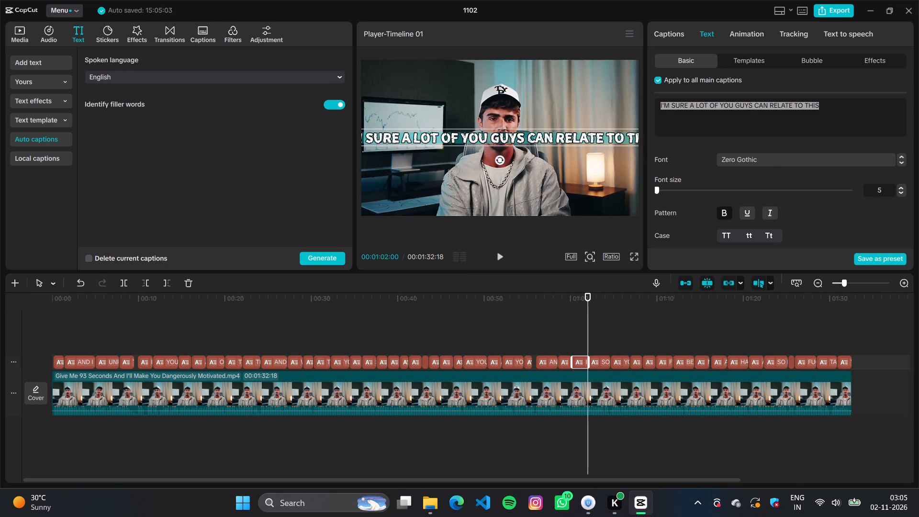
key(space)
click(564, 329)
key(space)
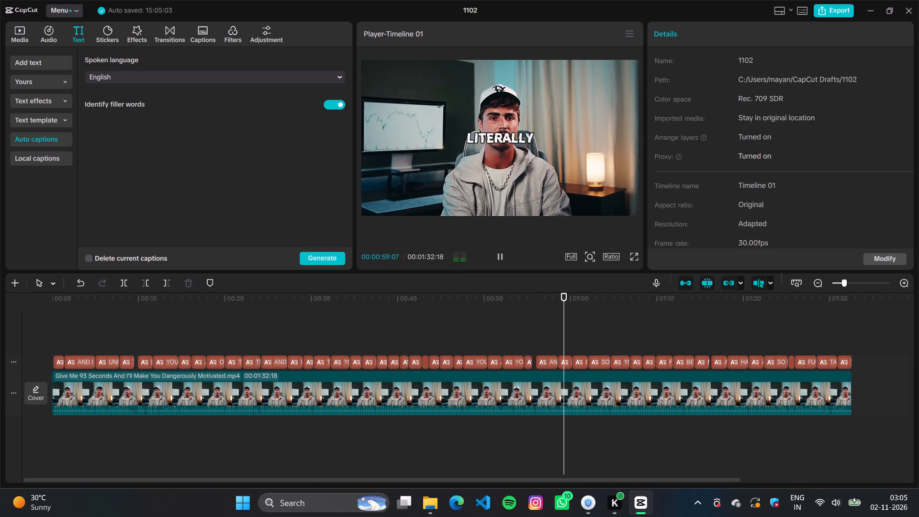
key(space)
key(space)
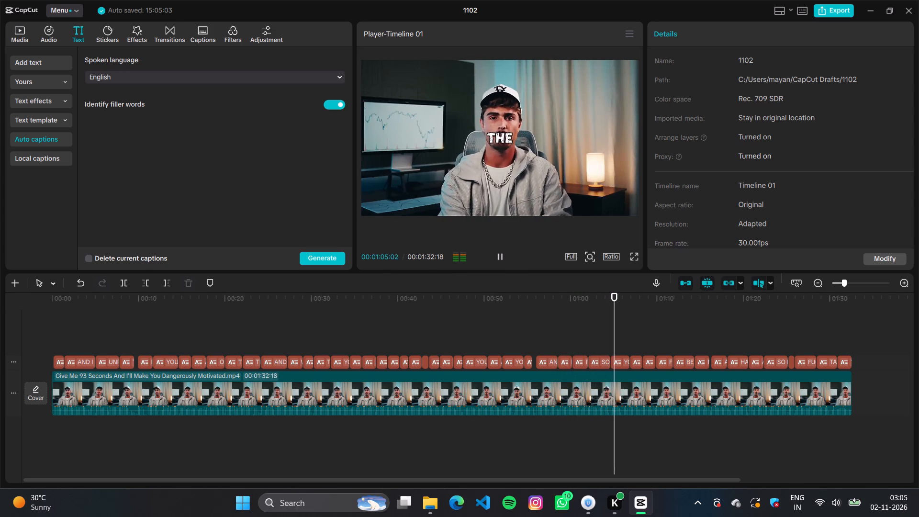
Move all captions down to the speaker's neck, just below the chin, and play on to check.
click(497, 137)
drag(497, 137, 500, 153)
key(space)
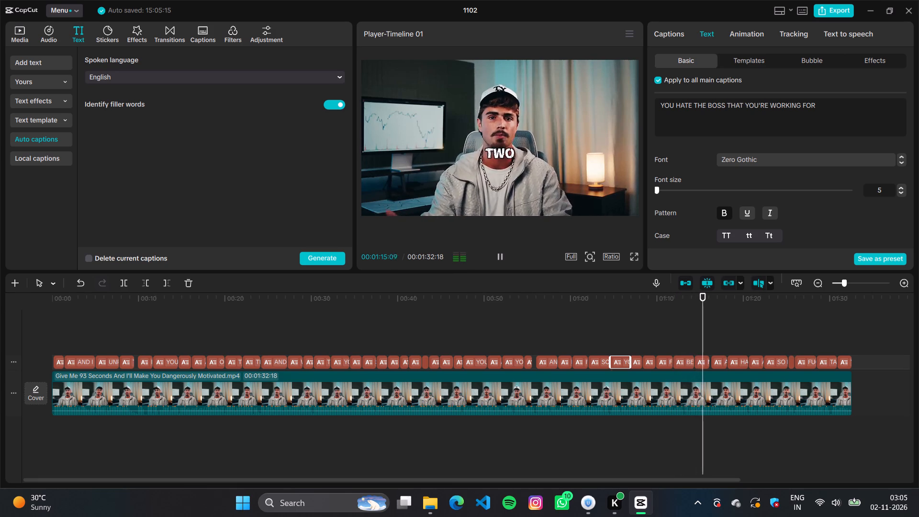
Enable Stabilize on the main talking-head video clip.
click(537, 154)
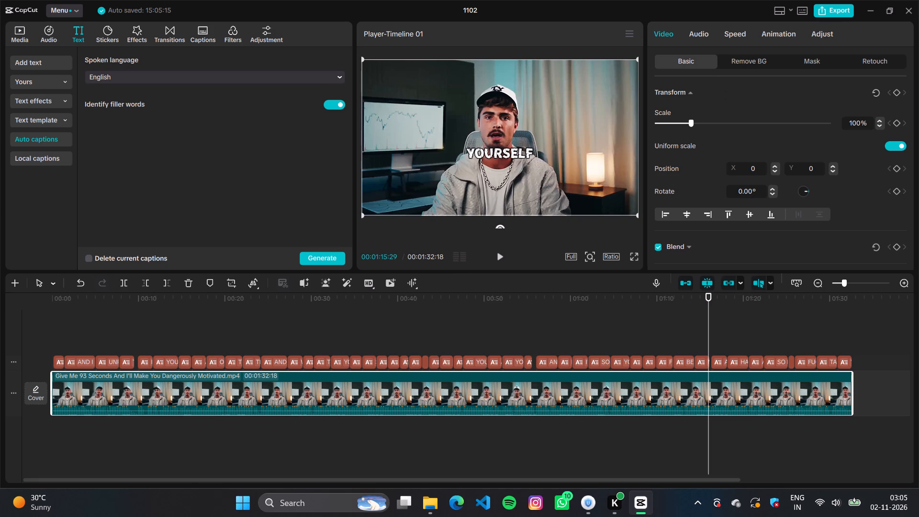
scroll(707, 152, down, 3)
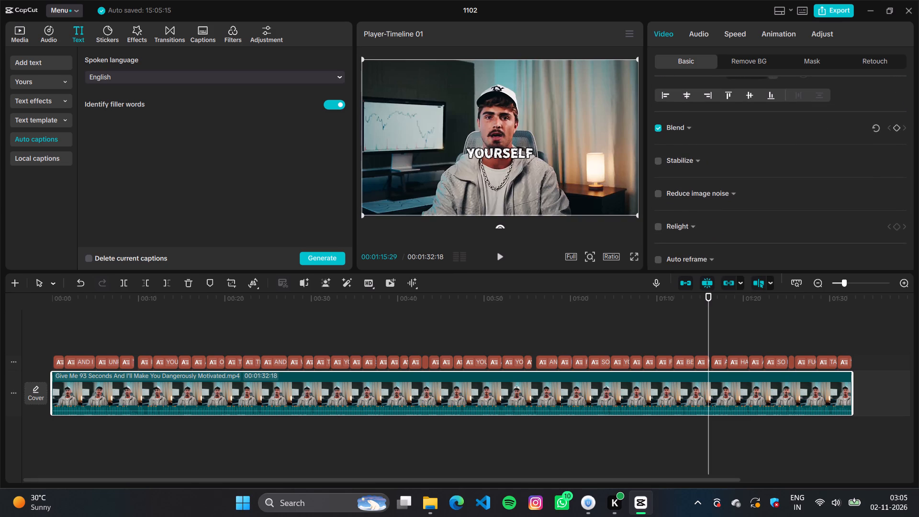
click(657, 163)
Set the main video clip's blend mode to Overlay.
click(690, 126)
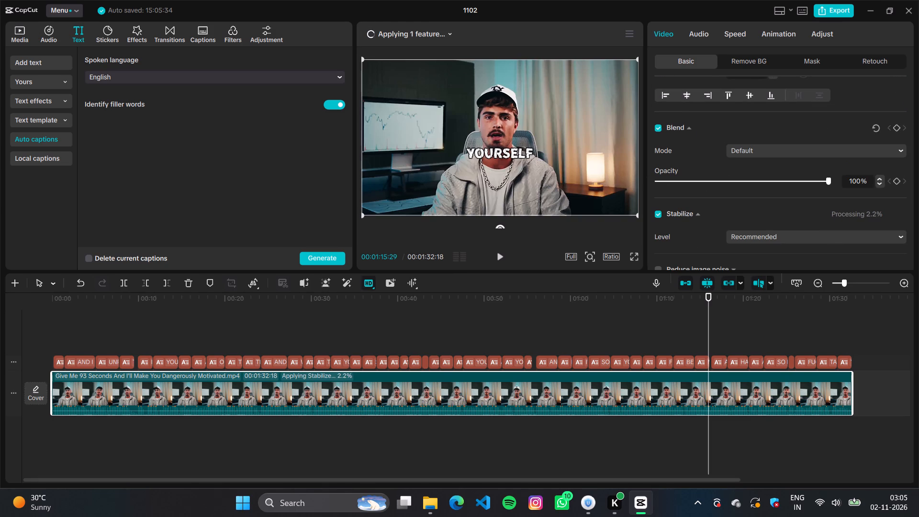
click(796, 156)
click(792, 244)
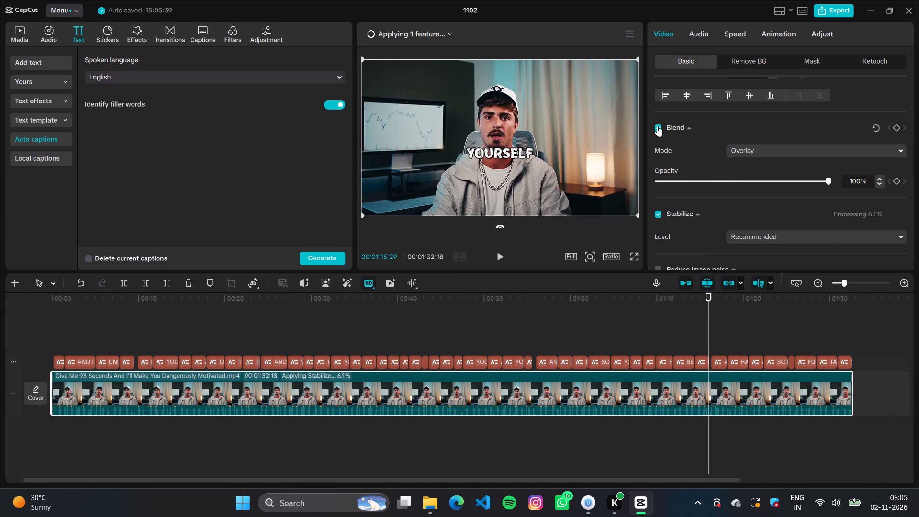
Enable Remove flickers on the main video clip, with Flashlight mode and the Recommended level.
scroll(682, 214, down, 3)
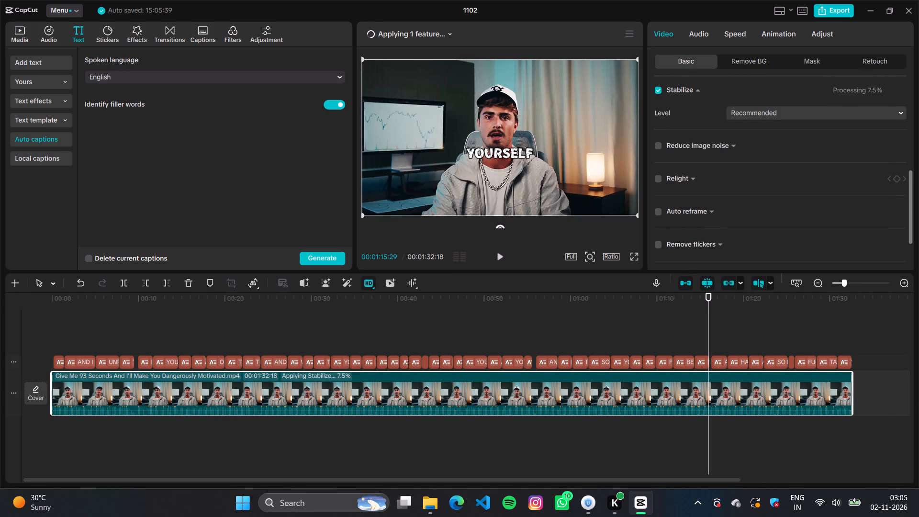
scroll(680, 213, down, 3)
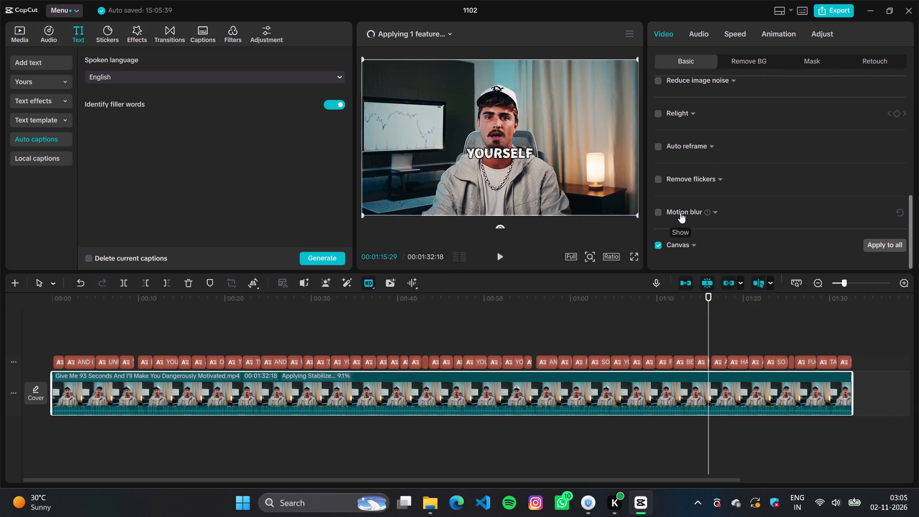
scroll(680, 213, down, 1)
click(658, 179)
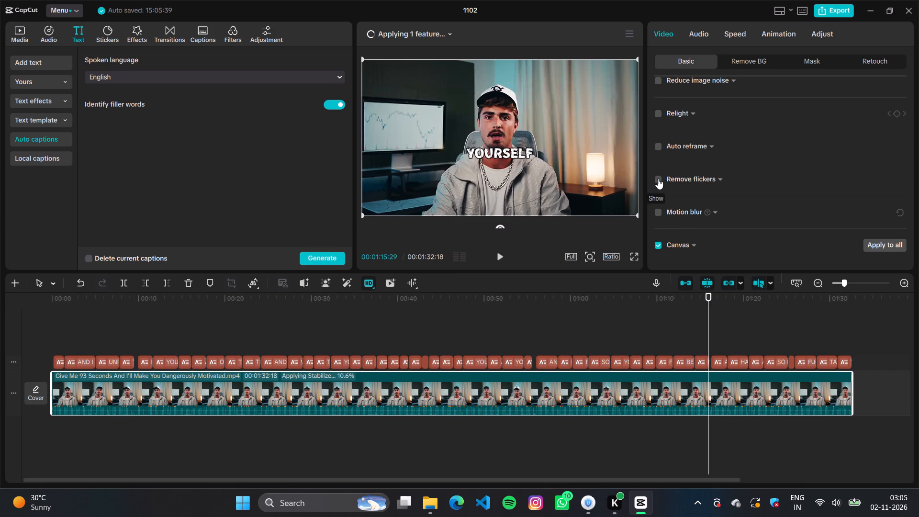
scroll(675, 179, up, 4)
scroll(674, 179, down, 3)
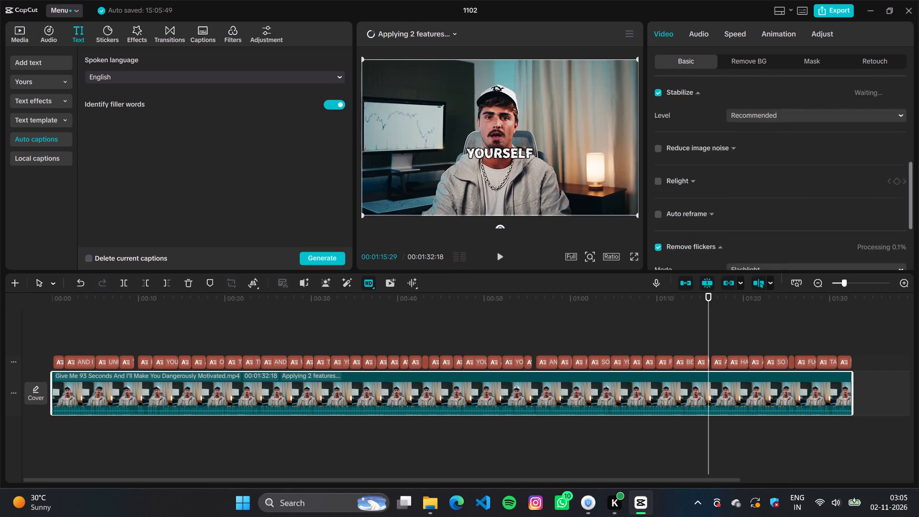
scroll(674, 179, down, 4)
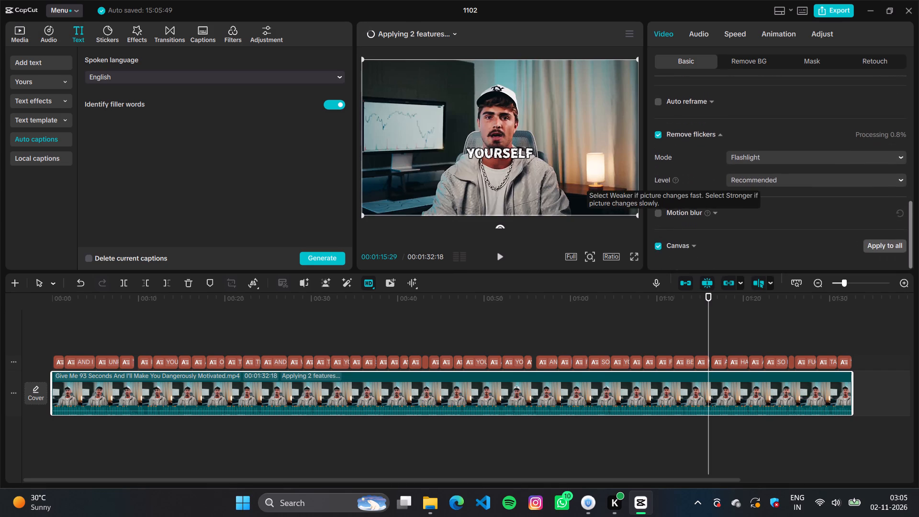
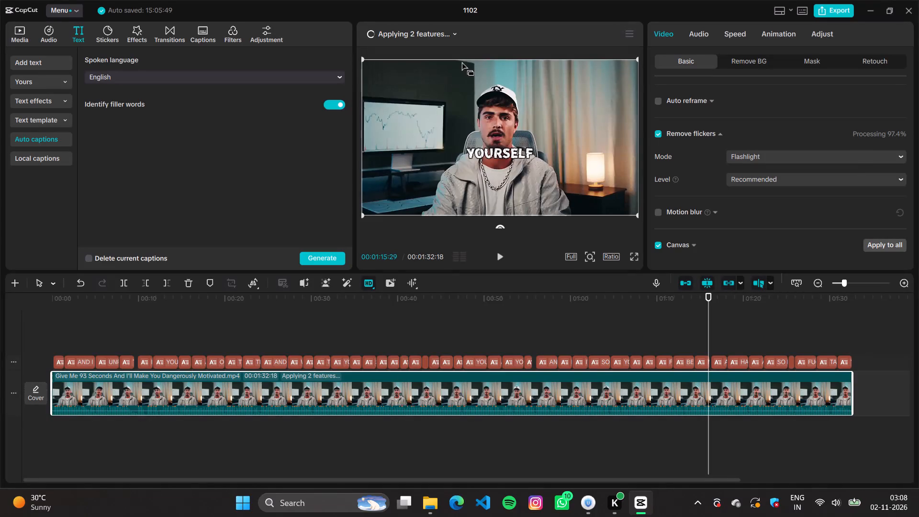
Check the progress of the applied features and play the video from the start in full screen to review the flicker removal.
click(450, 31)
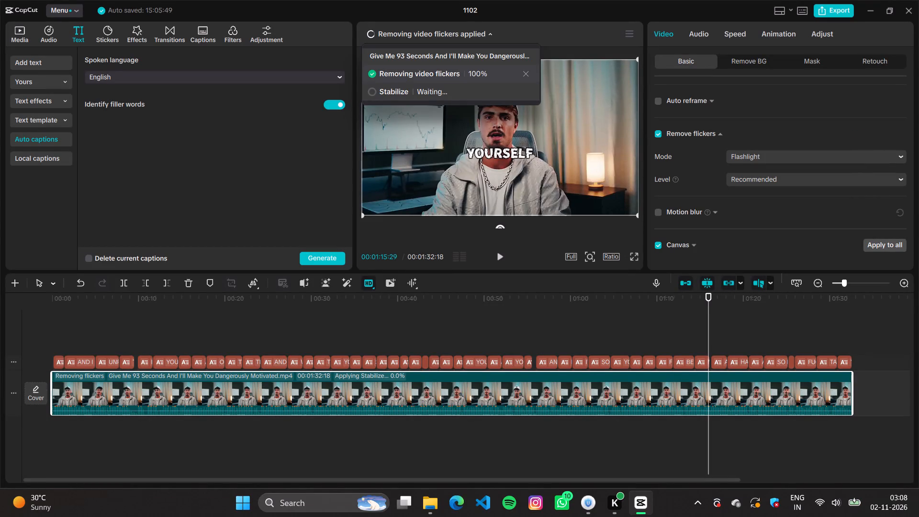
click(373, 91)
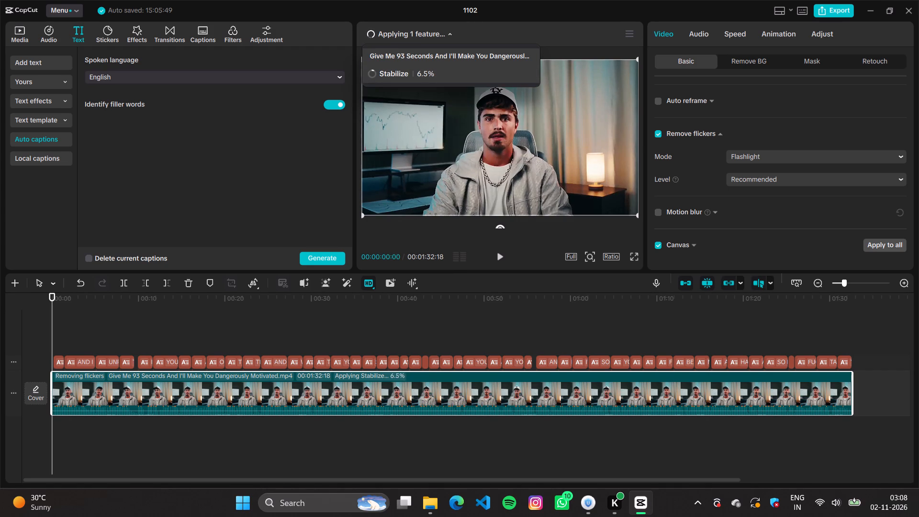
click(501, 256)
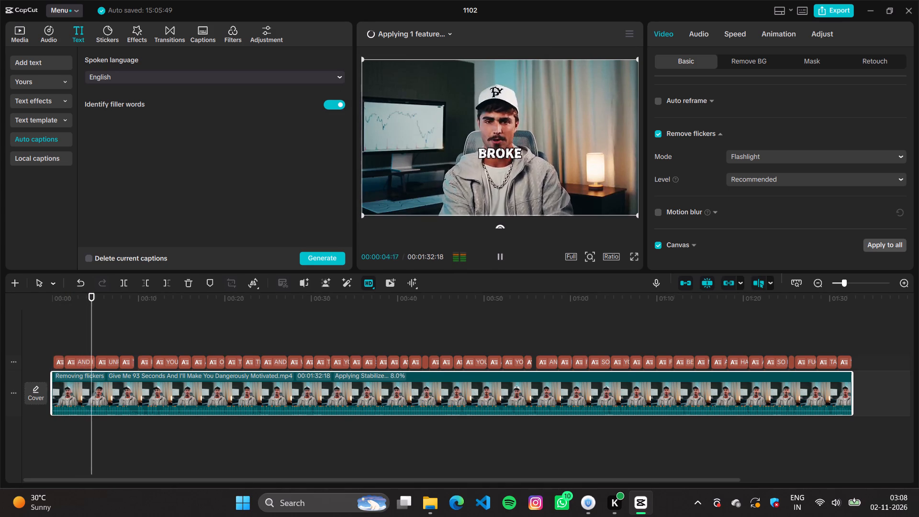
click(633, 257)
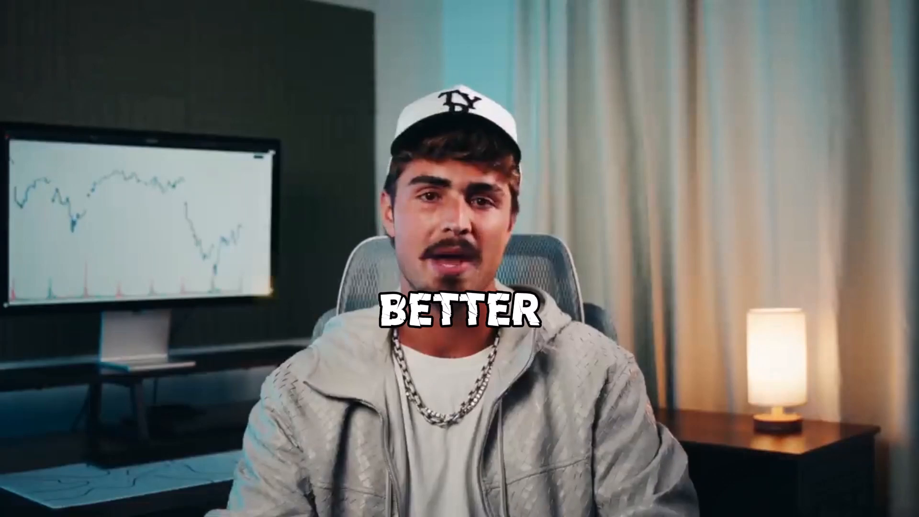
click(889, 474)
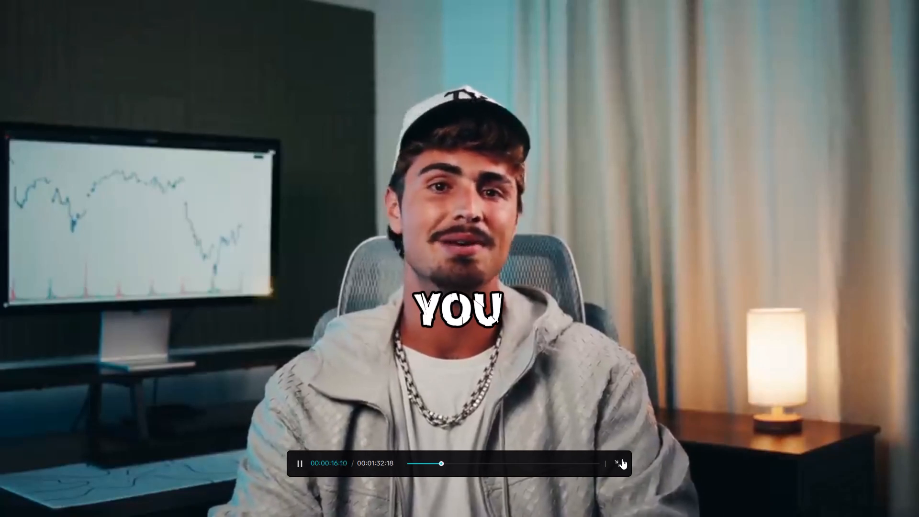
click(622, 459)
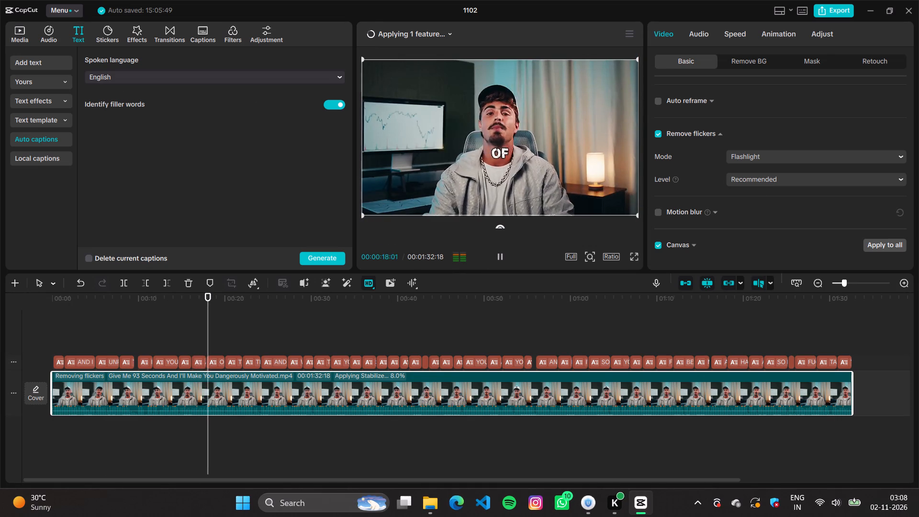
Turn off both Remove flickers and Stabilize on the main talking-head video clip.
click(658, 133)
scroll(678, 185, up, 4)
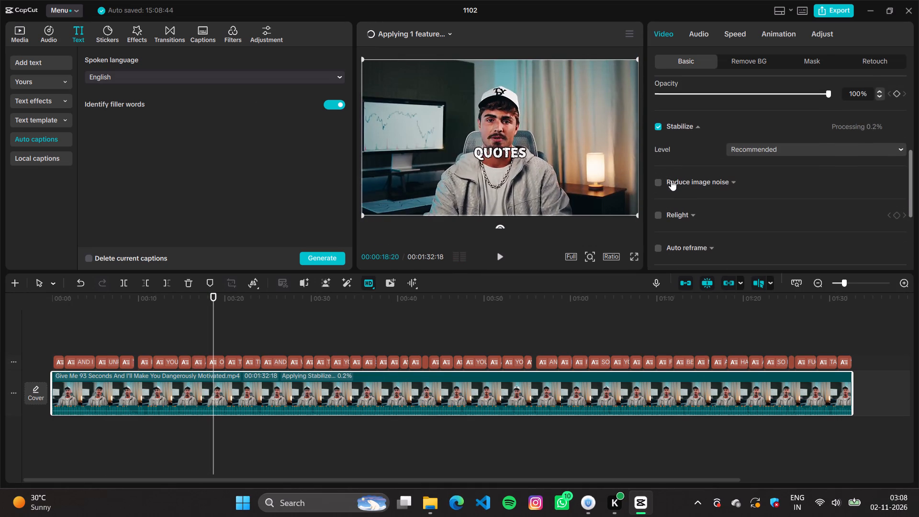
click(659, 130)
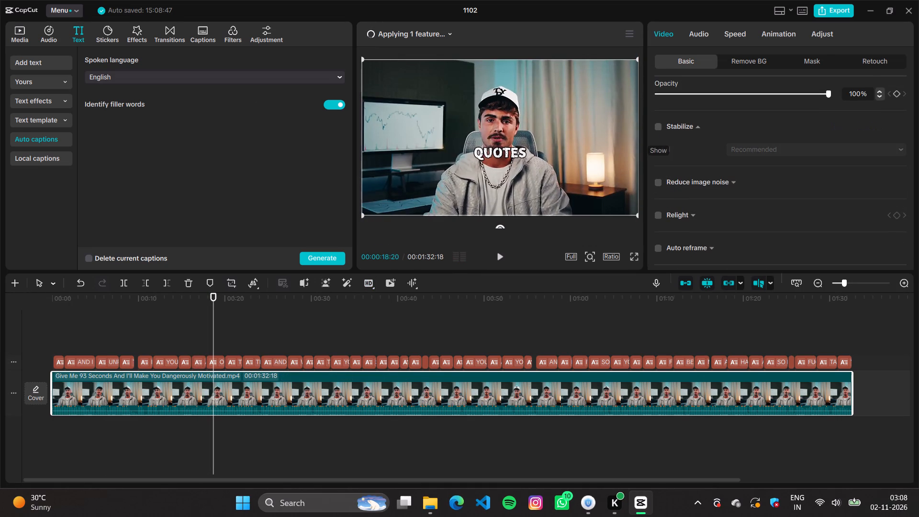
Play the video on in full screen to review it without stabilization and flicker removal.
click(633, 259)
click(452, 304)
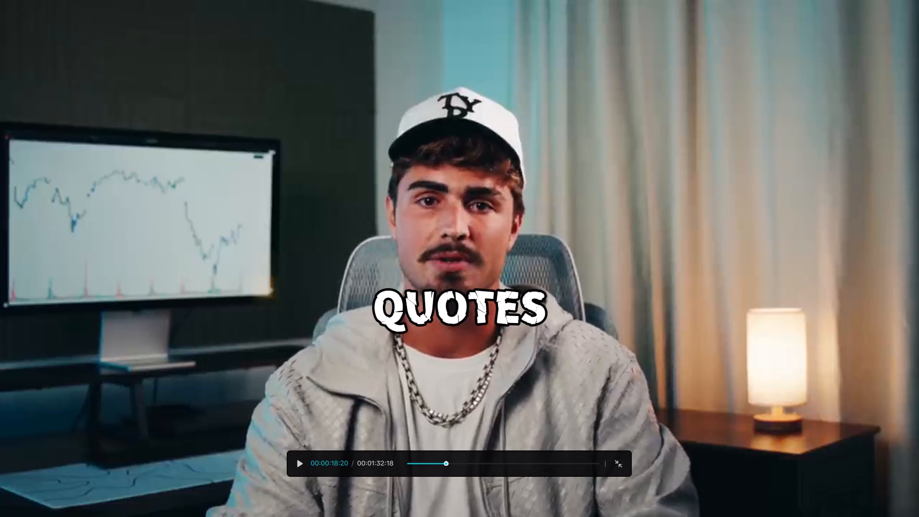
click(294, 452)
click(298, 465)
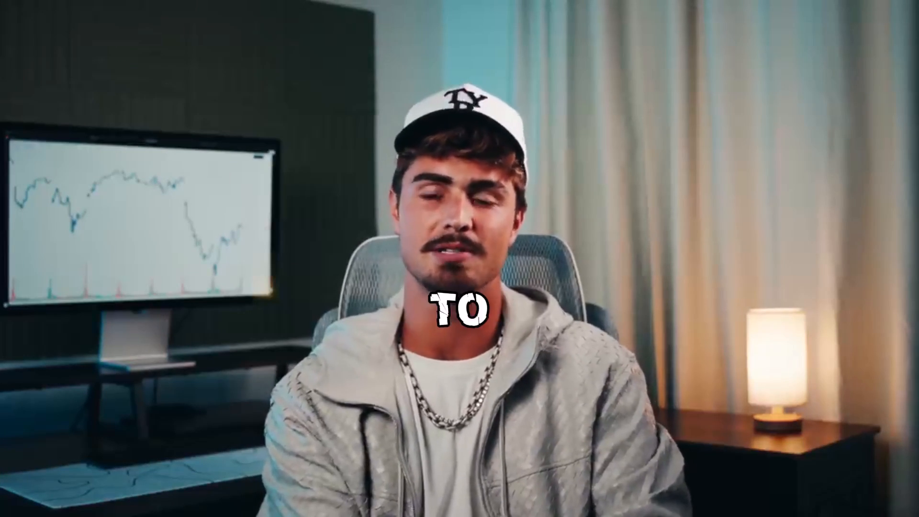
click(592, 454)
click(614, 464)
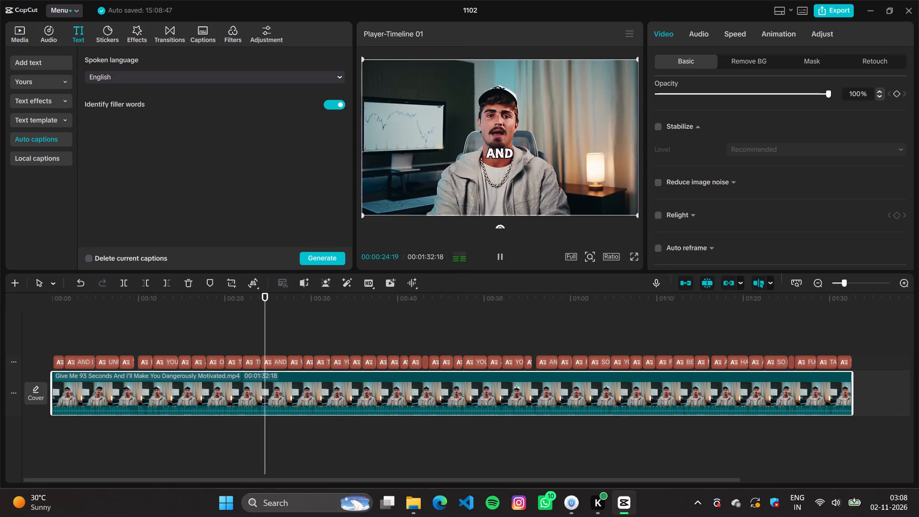
Enable Stabilize again on the main video clip and set its level to Most stable.
click(370, 283)
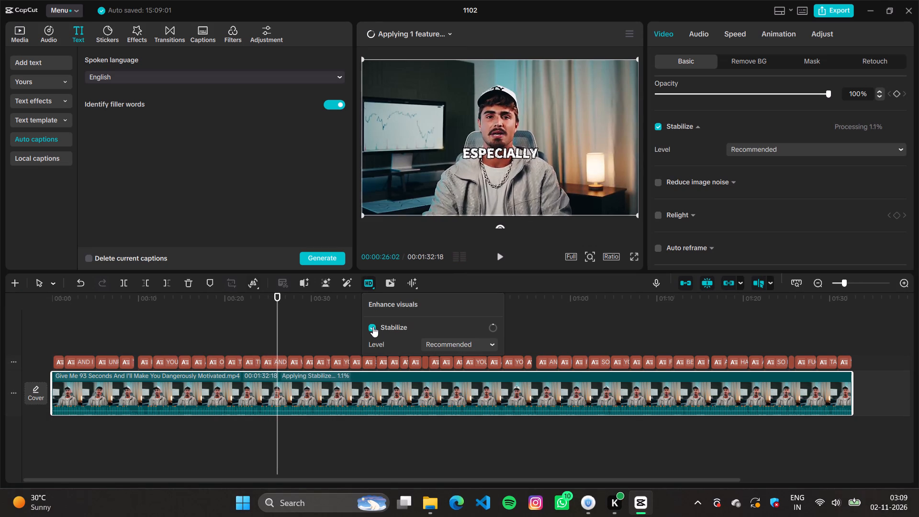
click(472, 344)
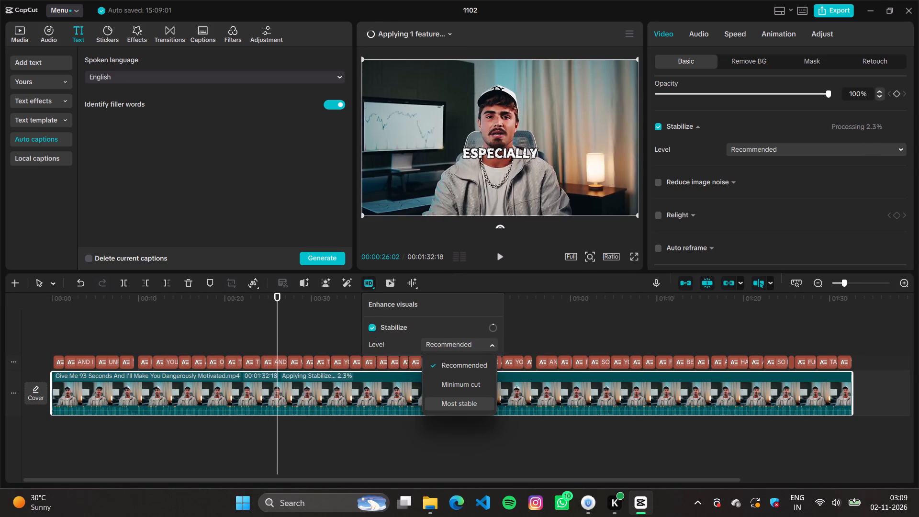
click(453, 403)
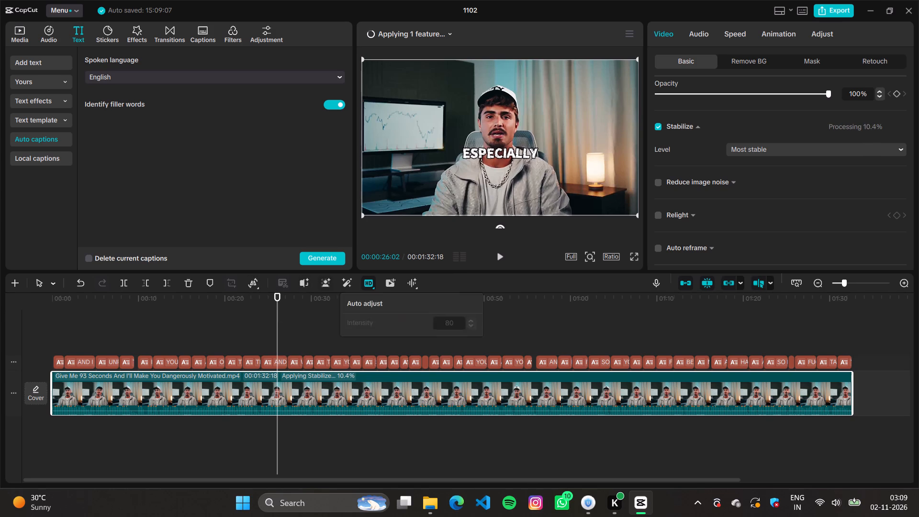
Enable Enhance voice and Normalize loudness on the main video clip and check the processing progress.
click(412, 284)
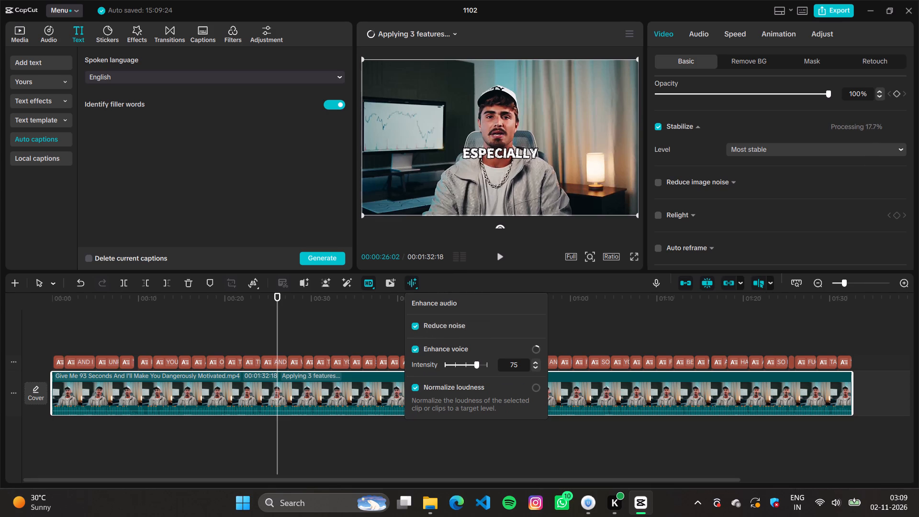
click(456, 34)
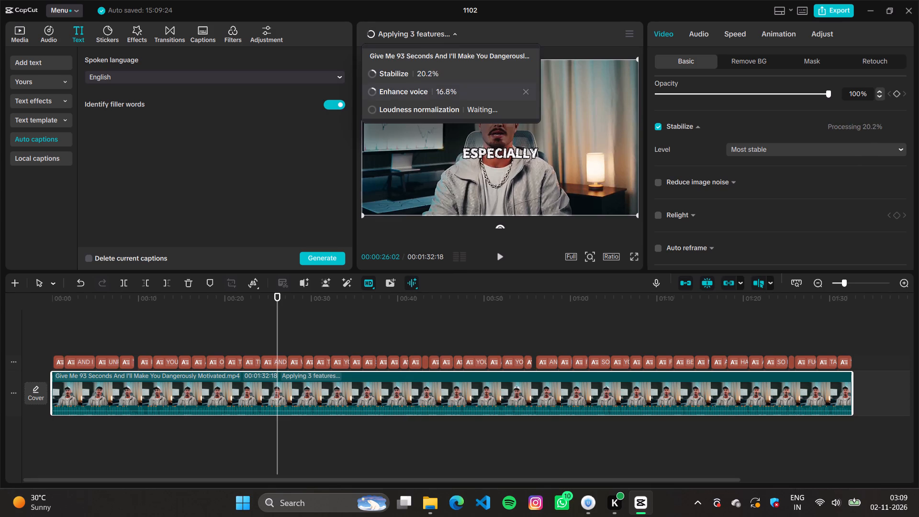
click(297, 185)
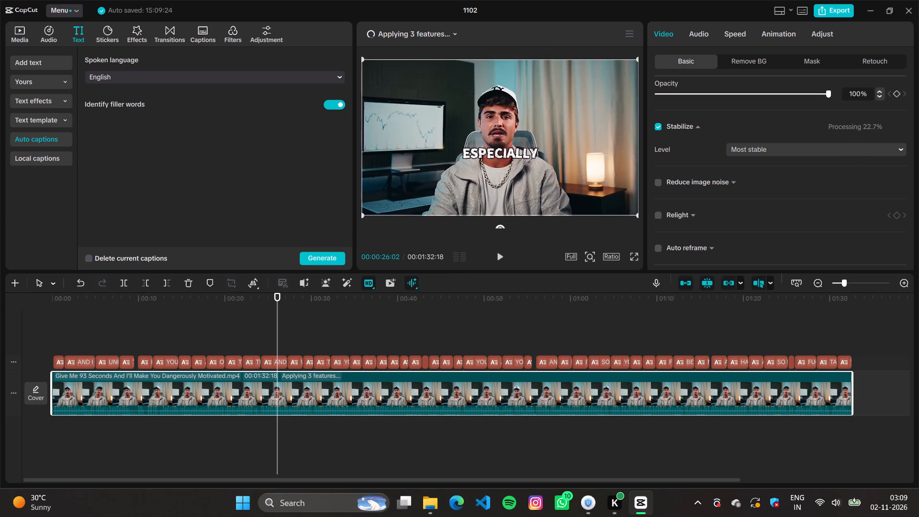
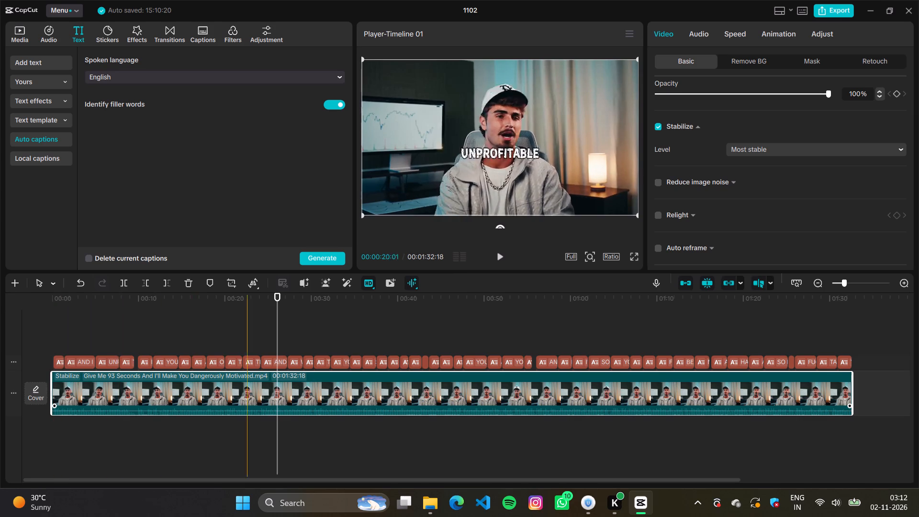
Play the video on from the current position to review the stabilized picture and enhanced audio.
click(497, 256)
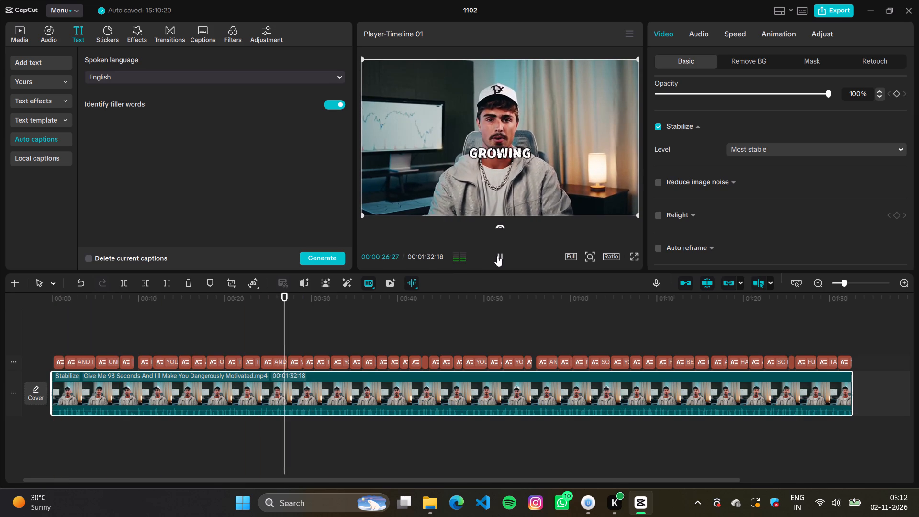
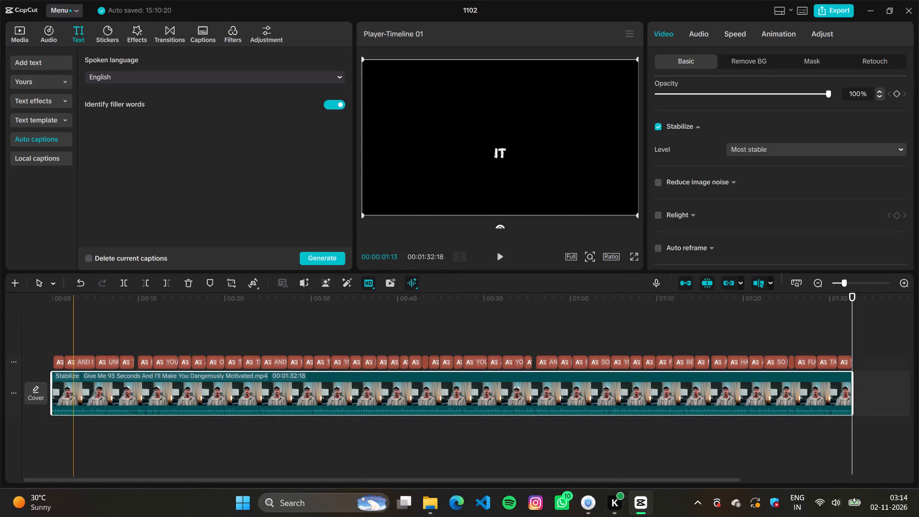
Play the video from the very start of the timeline to review the captioned, stabilized edit.
click(38, 323)
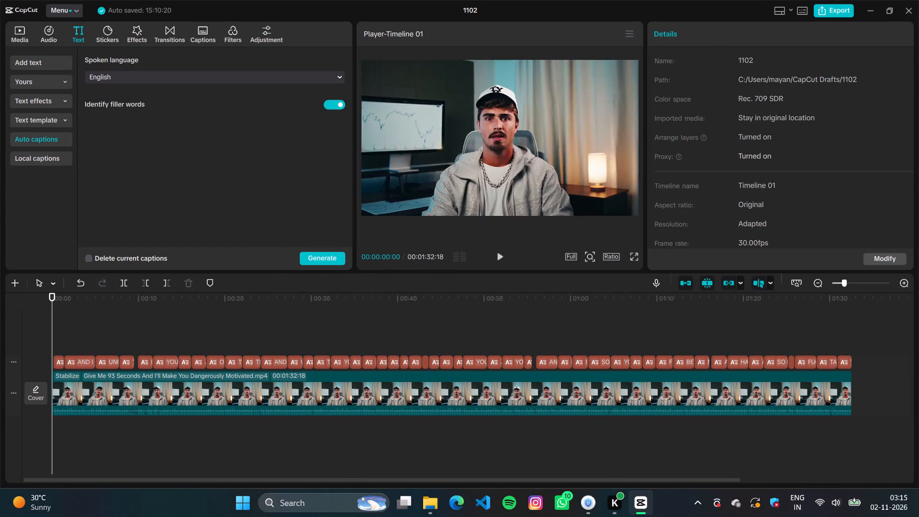
key(space)
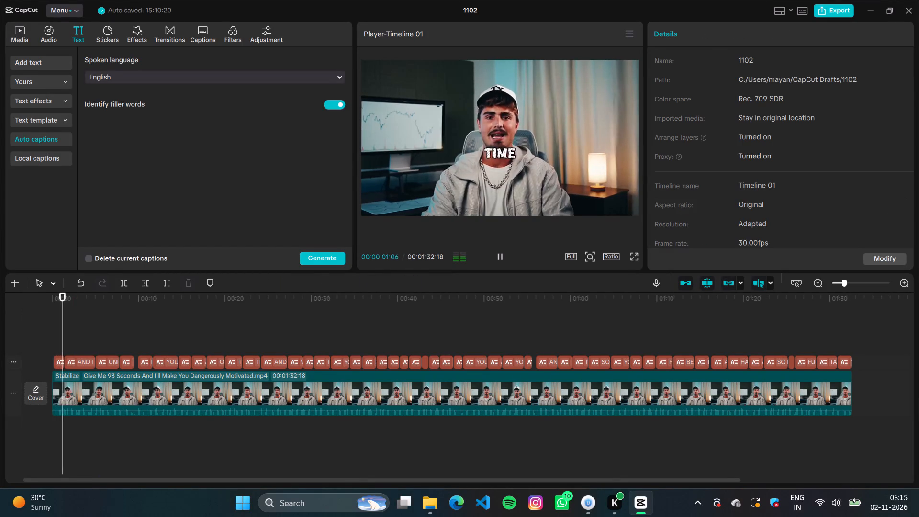
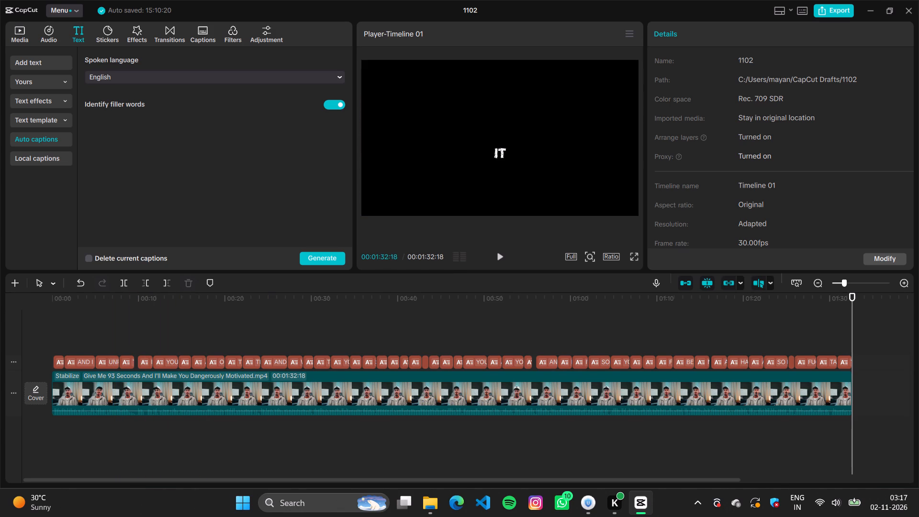
Replay the captioned video from the start to about 00:37, pausing once near 00:25 to check the captions.
click(503, 256)
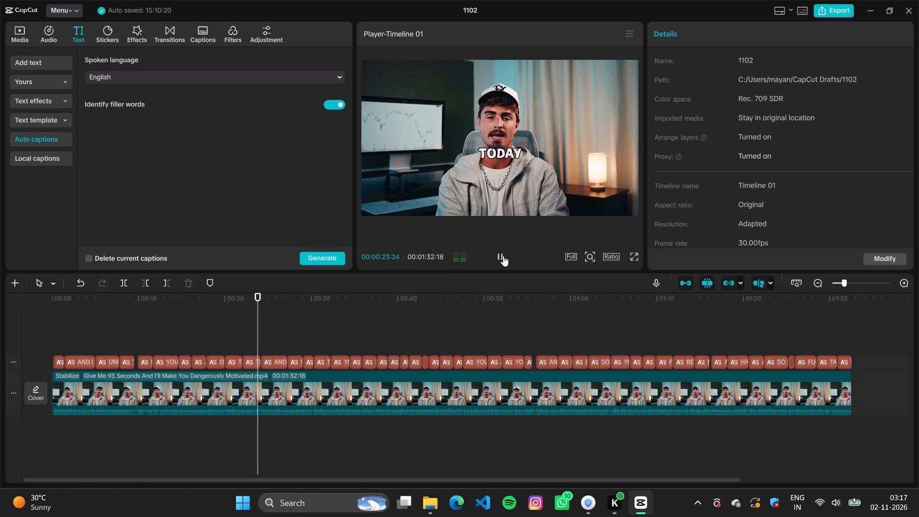
key(space)
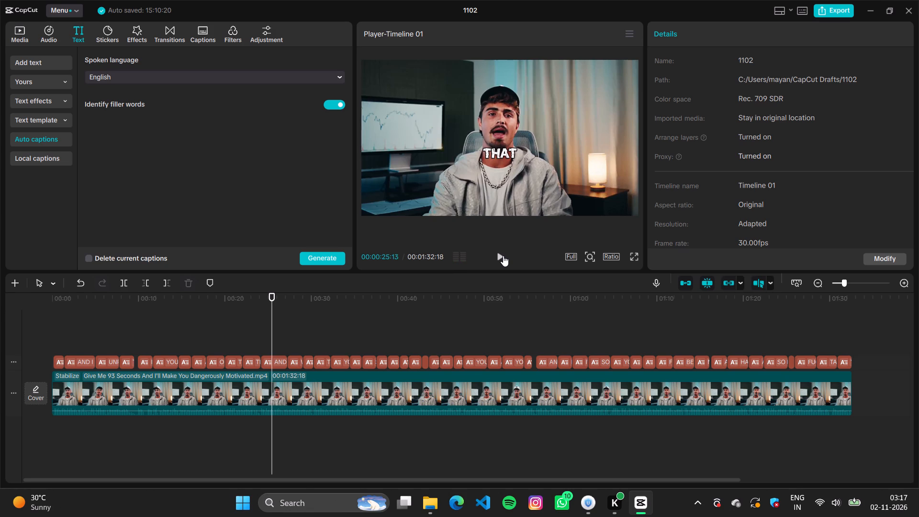
key(space)
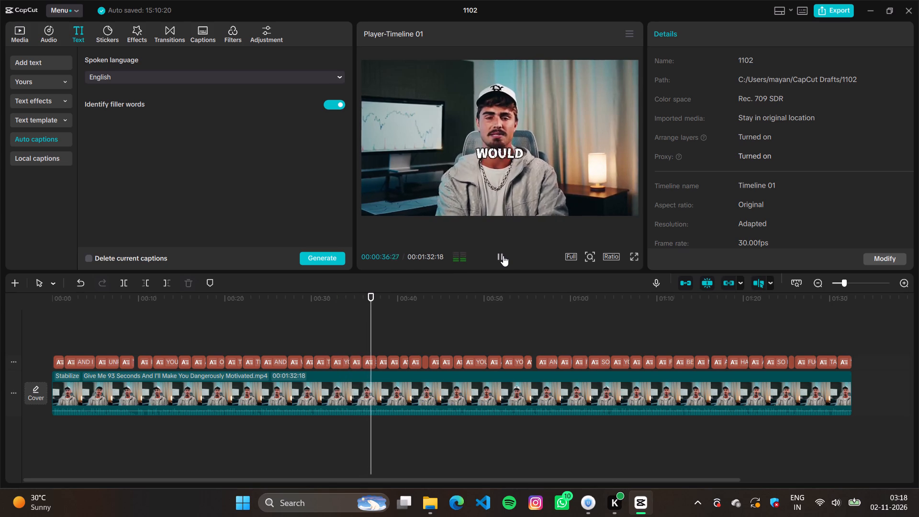
Examine the section from about 00:37 to 00:46 in short play-and-pause bursts, checking each word caption against the speech.
key(space)
key(space)
key(space)
key(space)
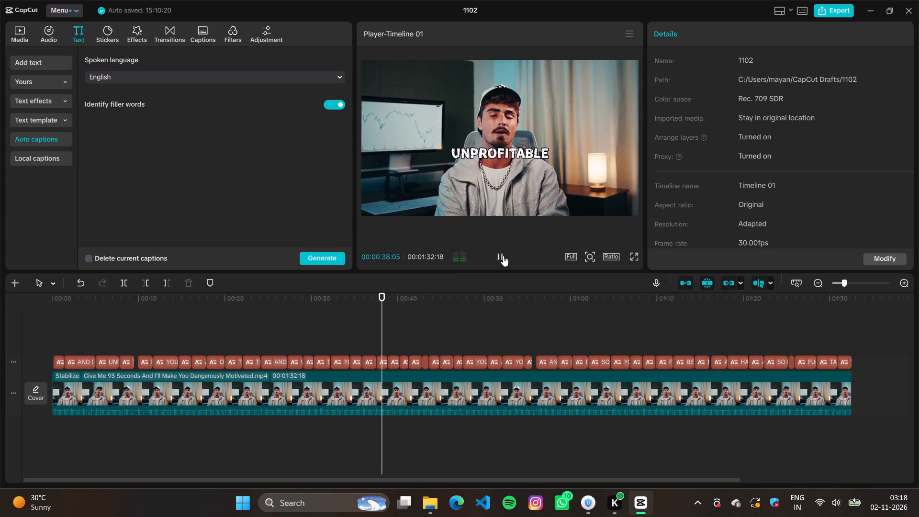
key(space)
key(space)
key(space)
key(space)
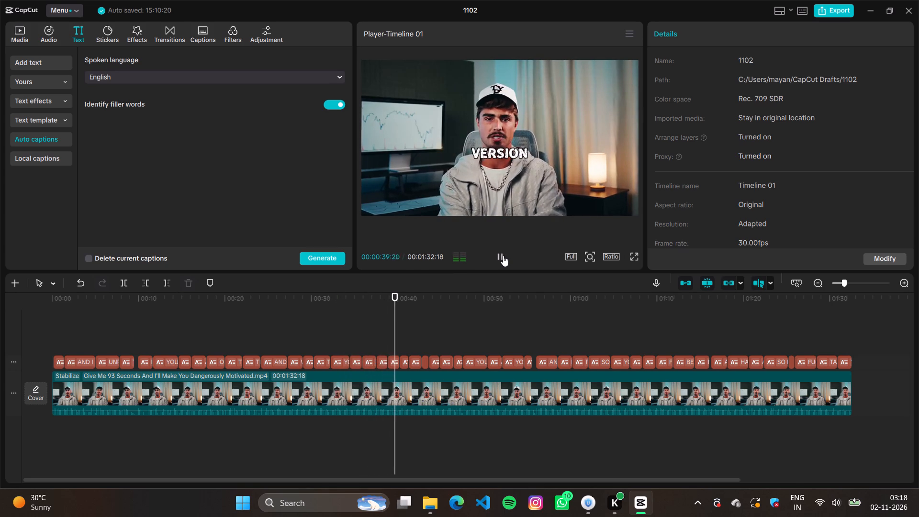
key(space)
key(space)
key(space)
key(space)
key(space)
key(space)
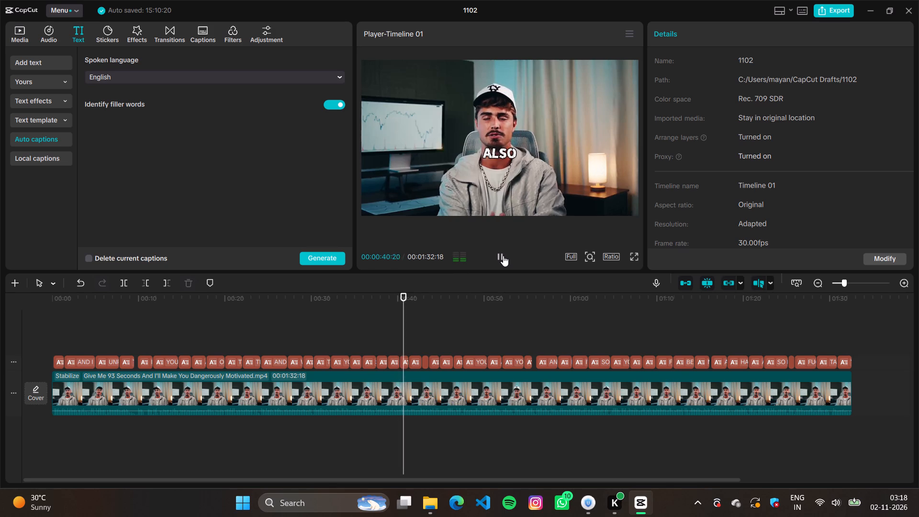
key(space)
key(space)
key(space)
key(space)
key(space)
key(space)
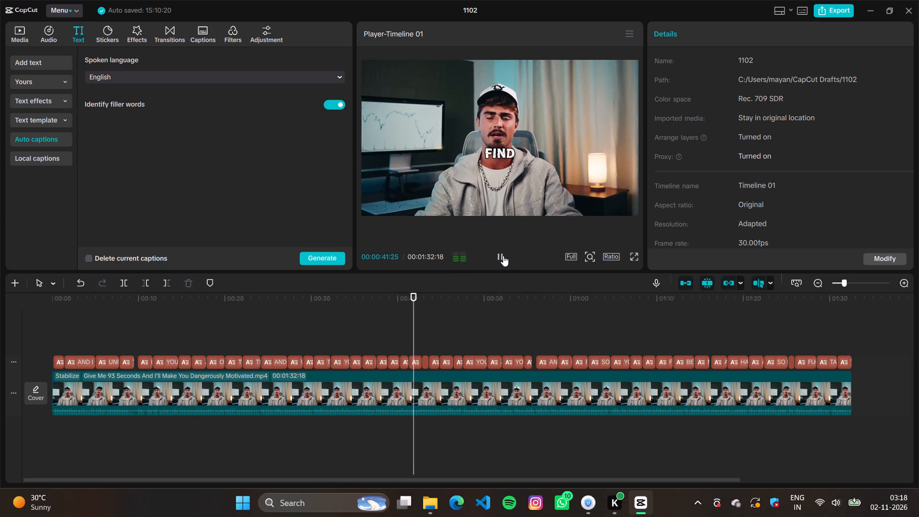
key(space)
key(space)
key(space)
key(space)
key(space)
key(space)
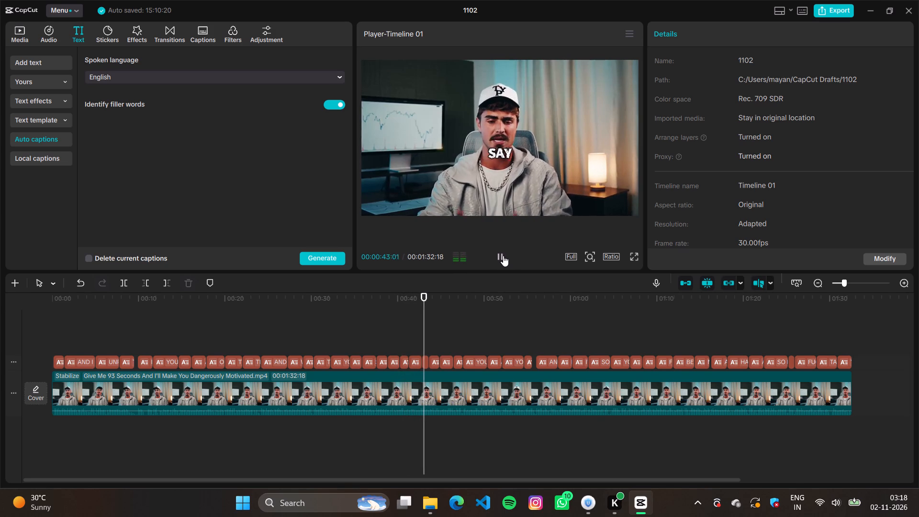
key(space)
key(space)
key(space)
key(space)
key(space)
key(space)
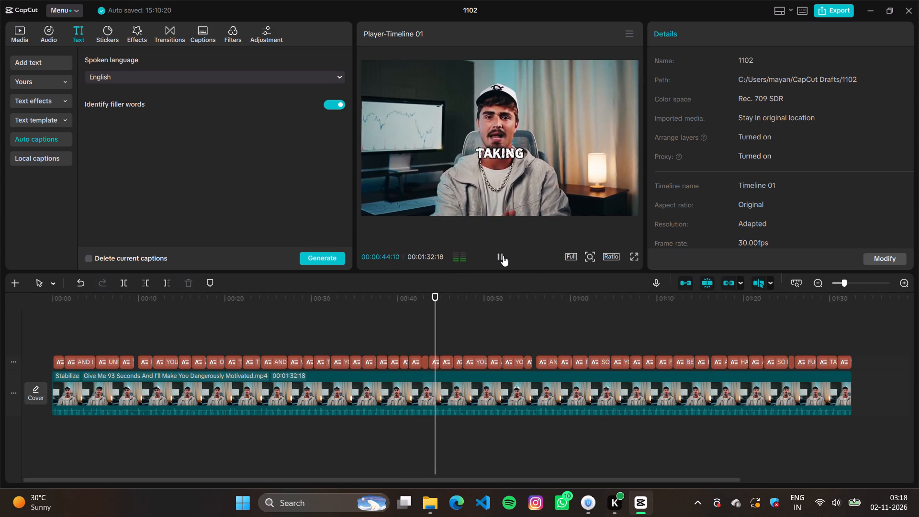
key(space)
key(space)
key(space)
key(space)
key(space)
key(space)
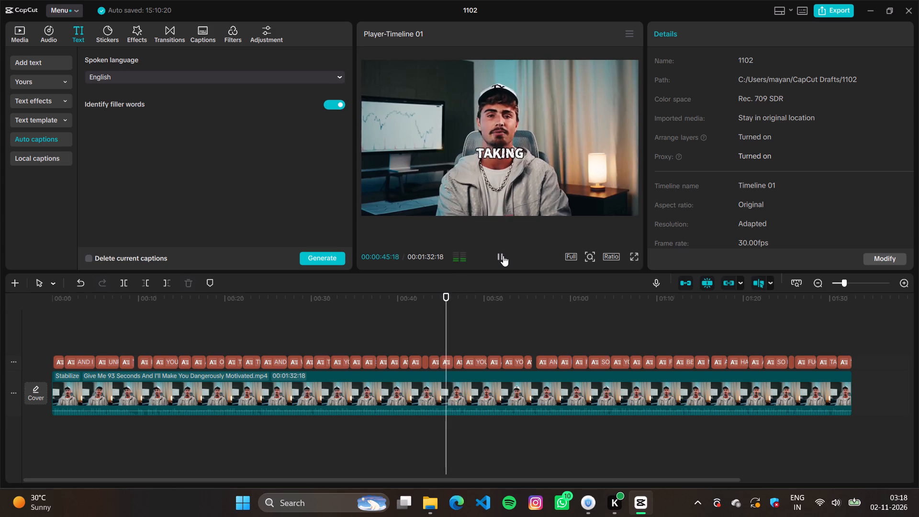
key(space)
key(space)
key(space)
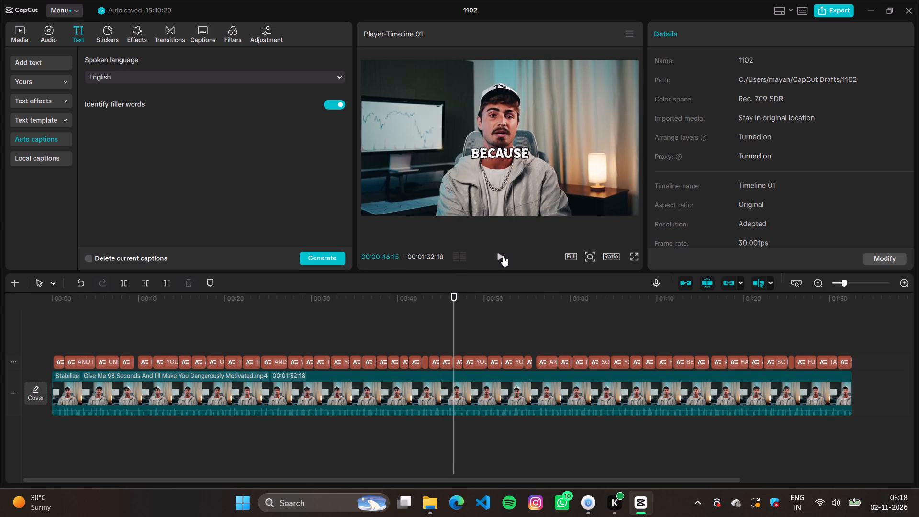
Continue reviewing the captioned video from about 00:46, pausing near 00:52 and stopping at about 01:14.
key(space)
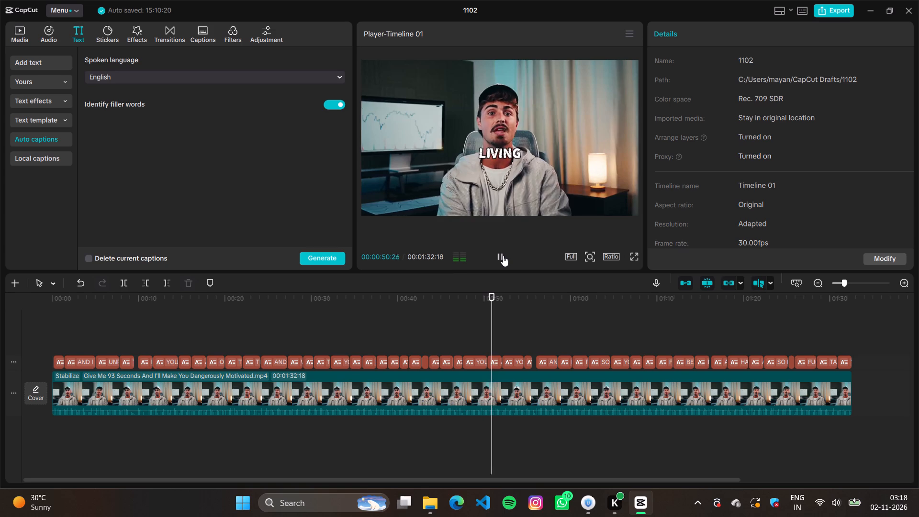
key(space)
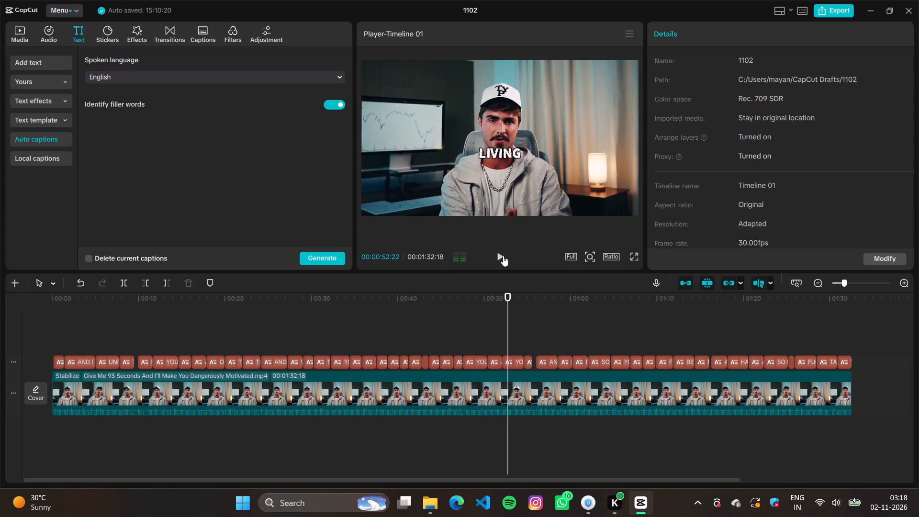
key(space)
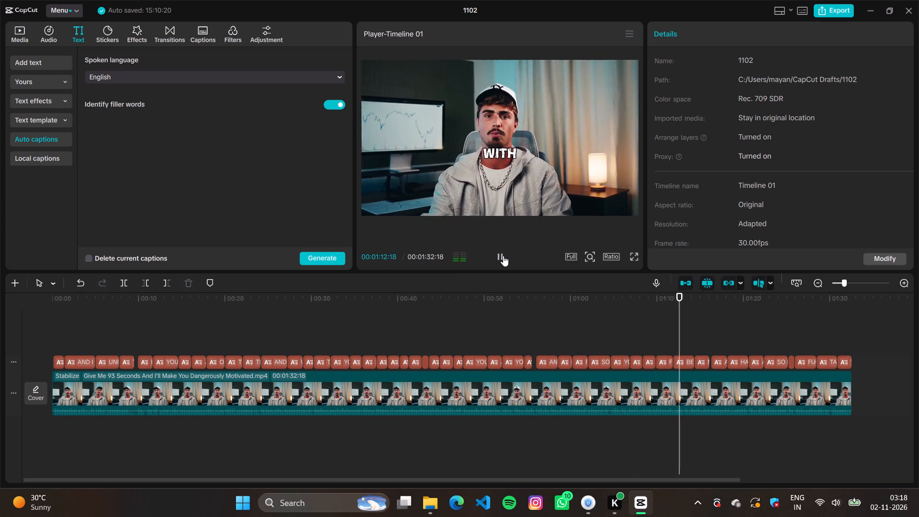
key(space)
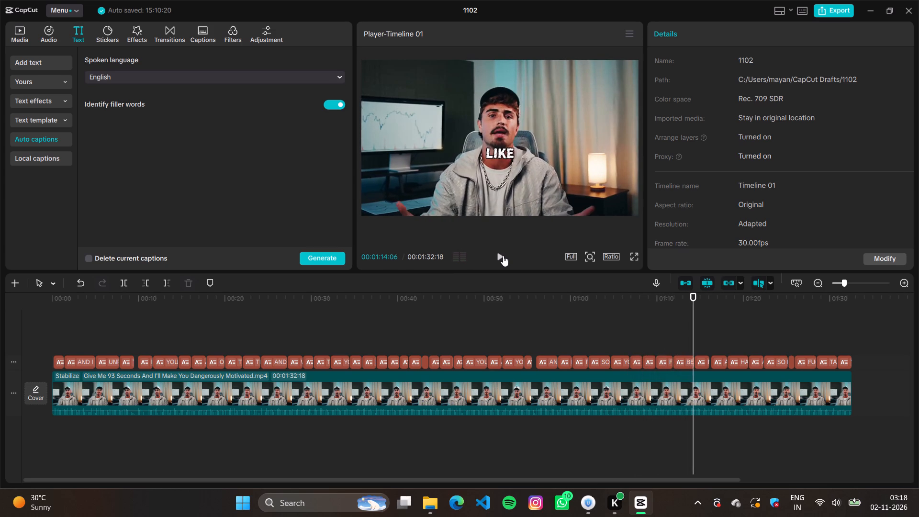
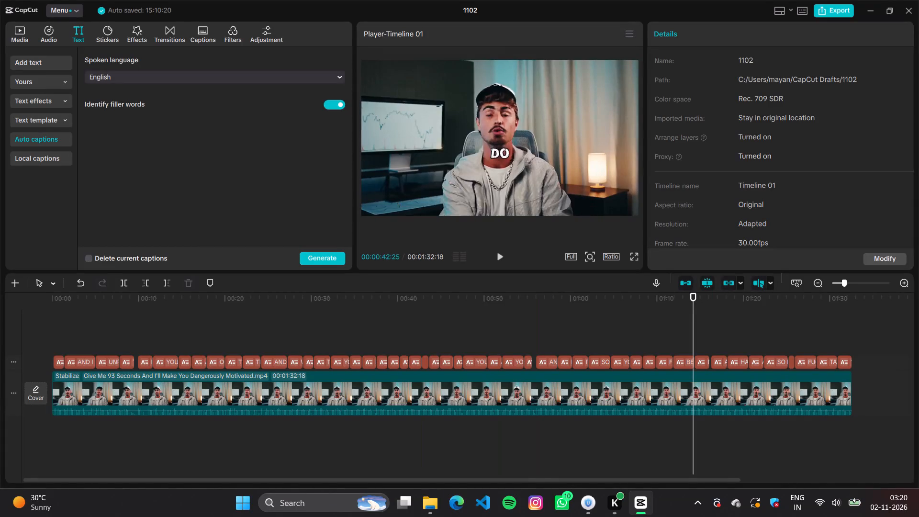
Play the captioned video onward from about 01:14 to check its last captions.
click(499, 258)
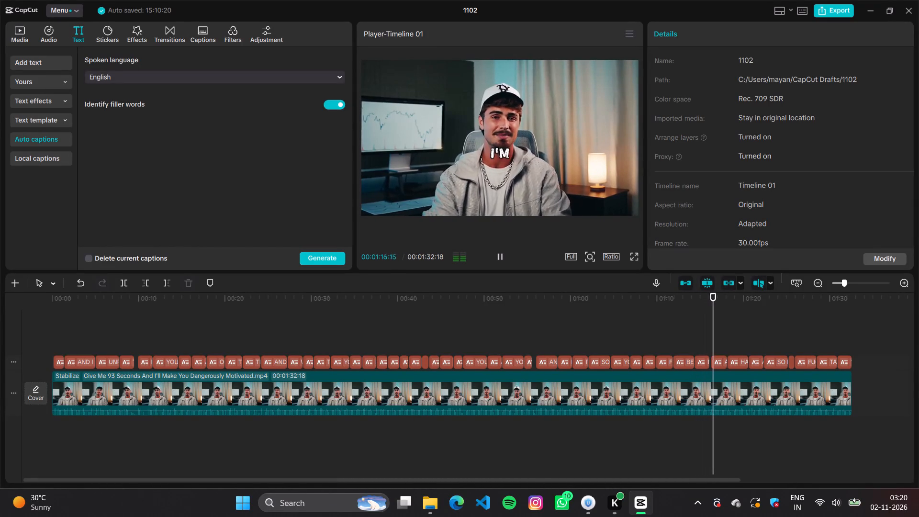
Export the video as 1102 to Downloads in 4K, Higher bit rate, H.264, mp4 at 30fps, without sharing it.
click(817, 9)
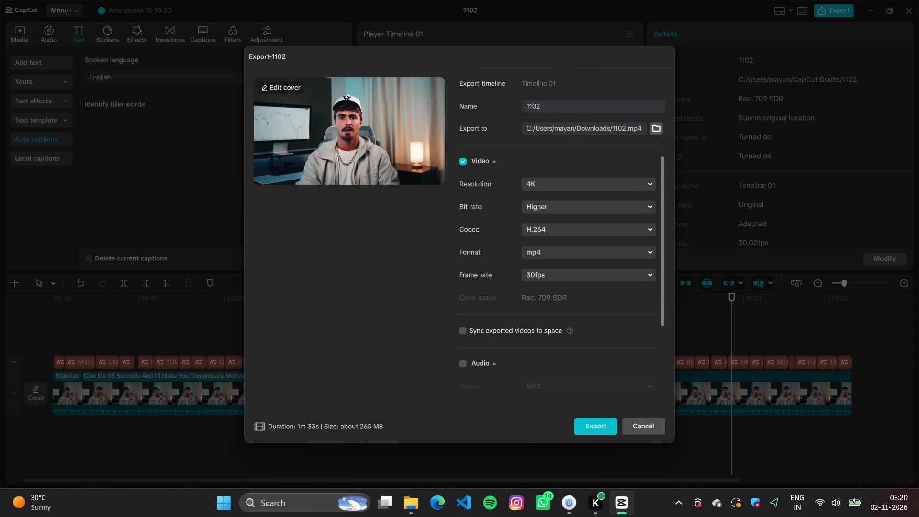
click(647, 182)
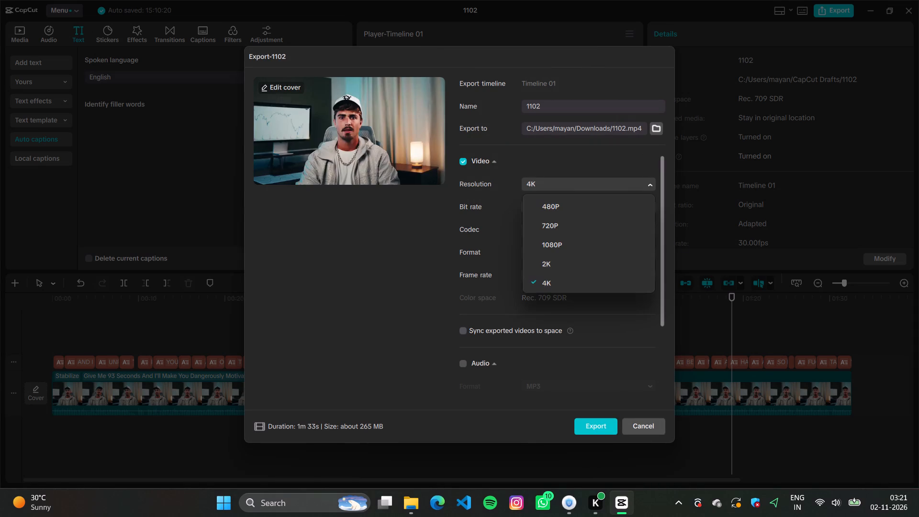
click(647, 182)
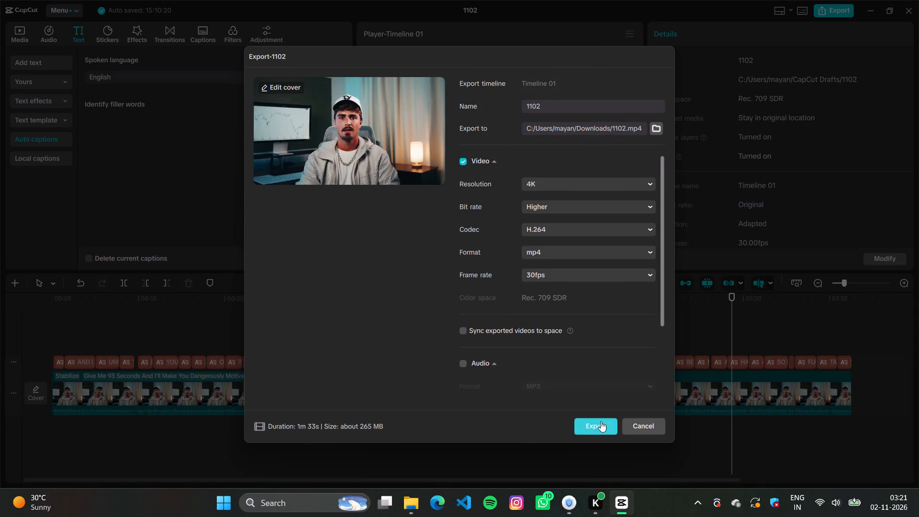
click(601, 423)
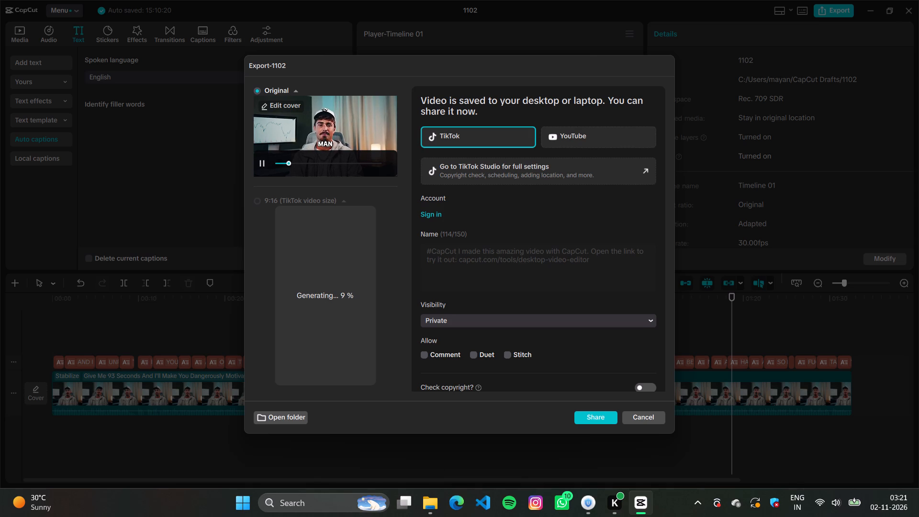
click(654, 418)
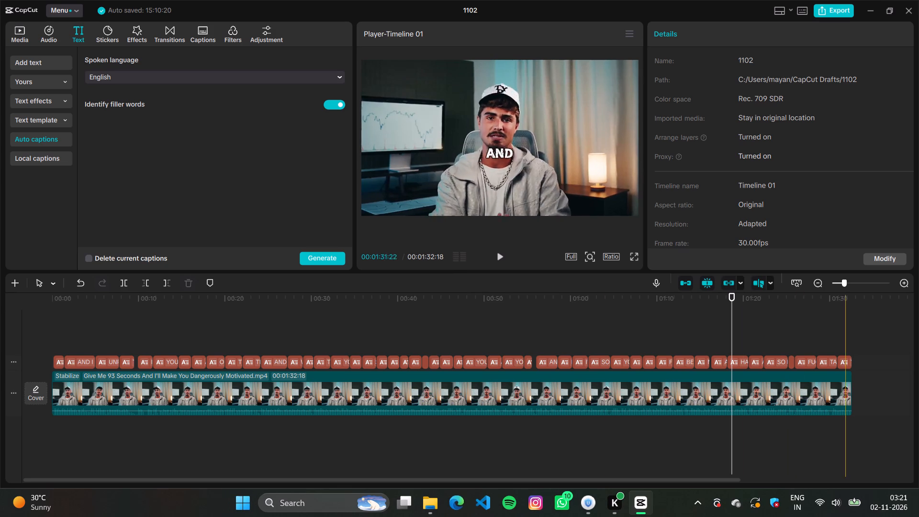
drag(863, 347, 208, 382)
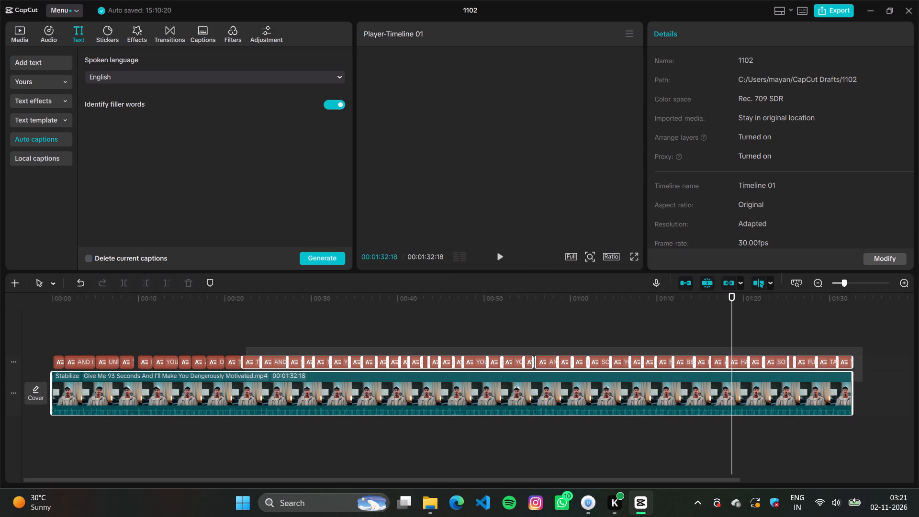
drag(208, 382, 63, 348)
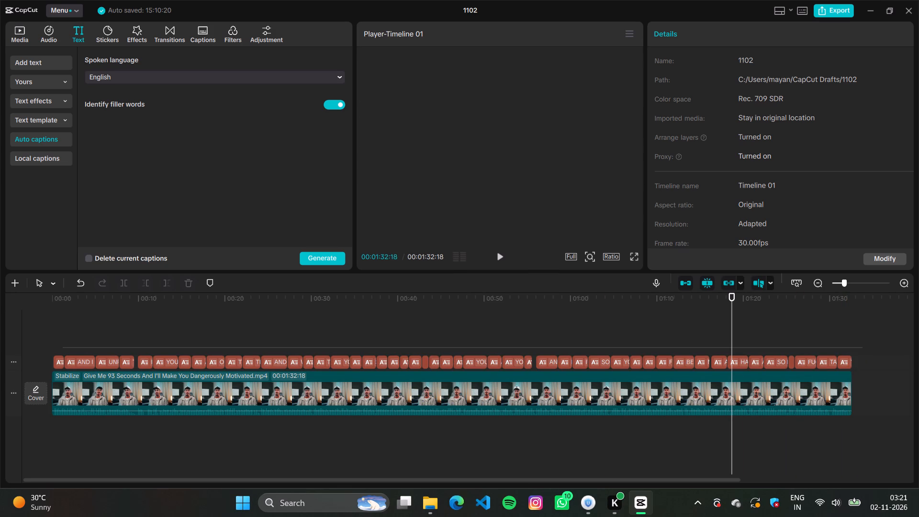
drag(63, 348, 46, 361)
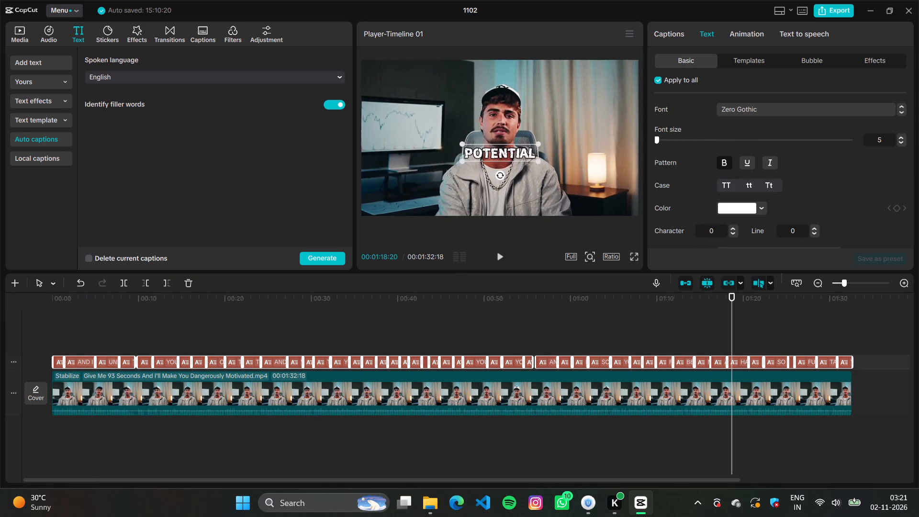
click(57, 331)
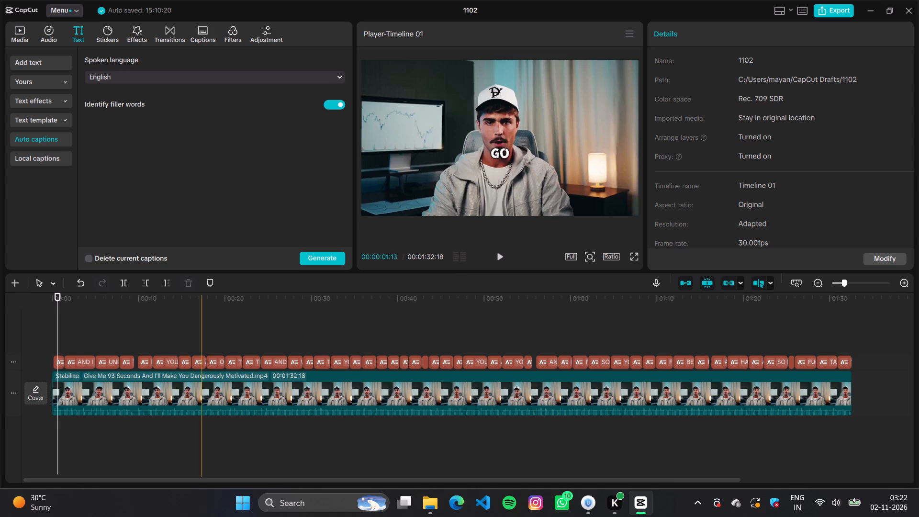
Select all the captions and mark their Zero Gothic font as a favourite.
drag(857, 337, 646, 359)
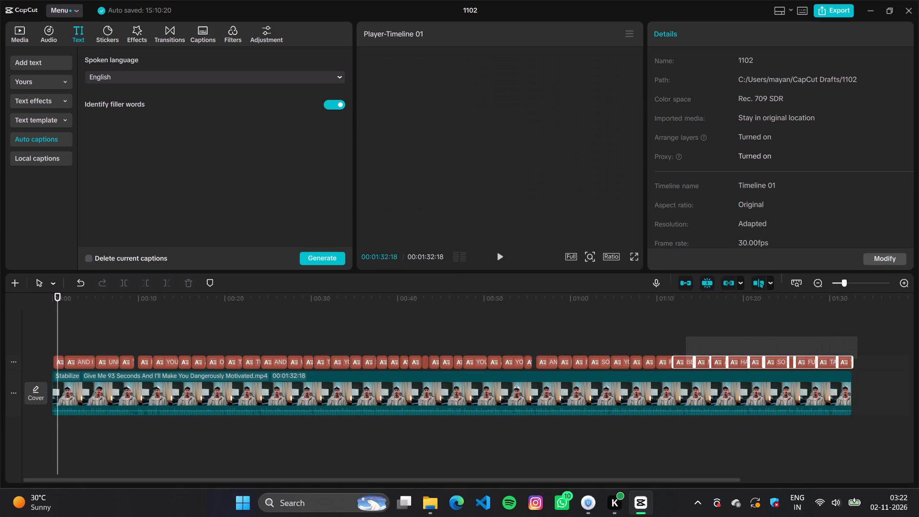
drag(646, 359, 145, 347)
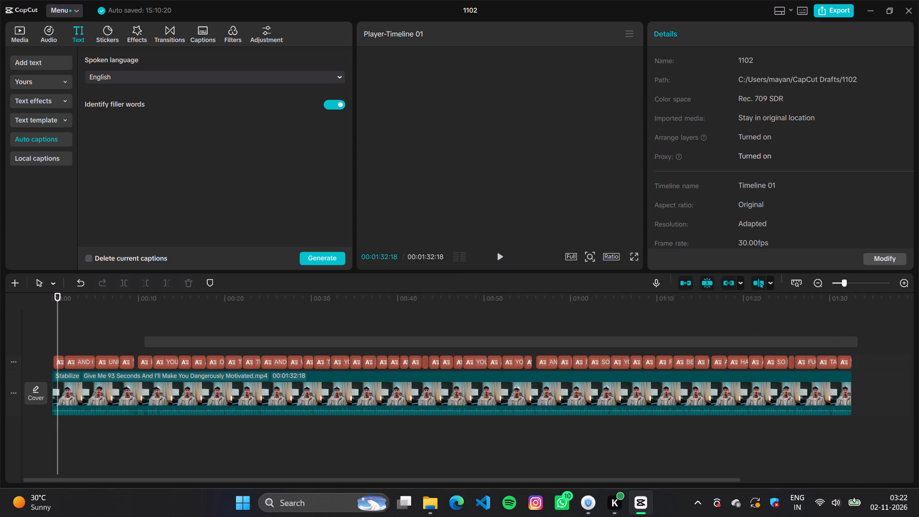
drag(145, 347, 50, 364)
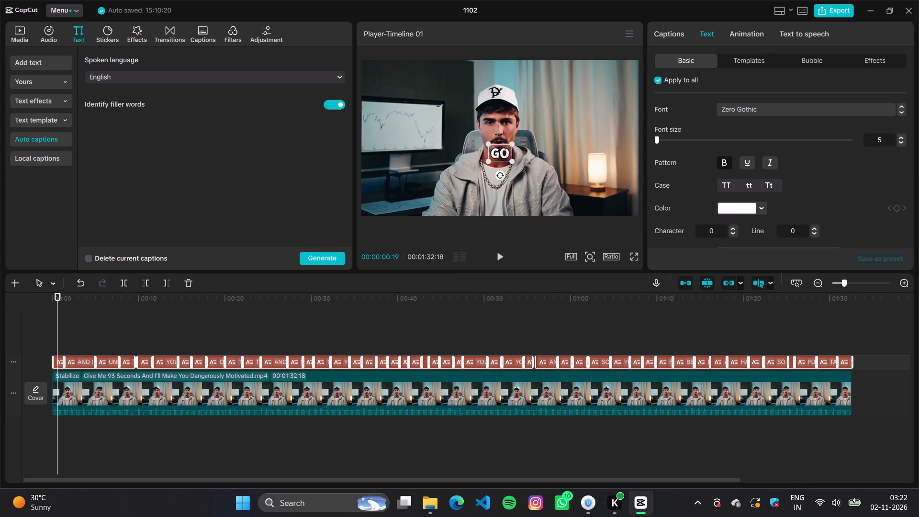
click(846, 112)
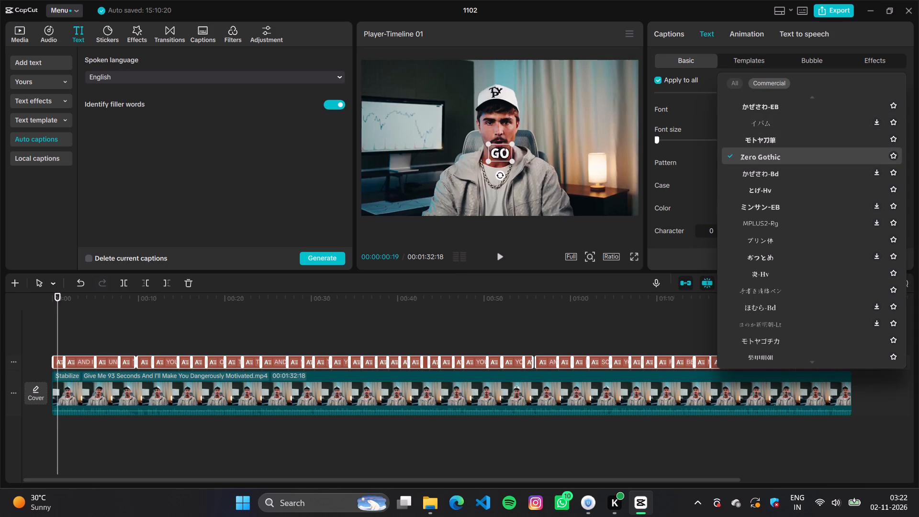
click(894, 156)
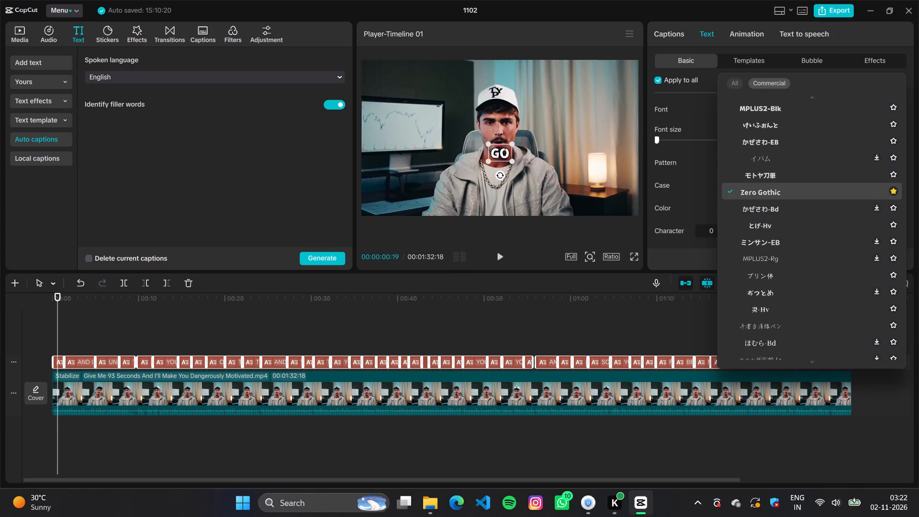
click(686, 324)
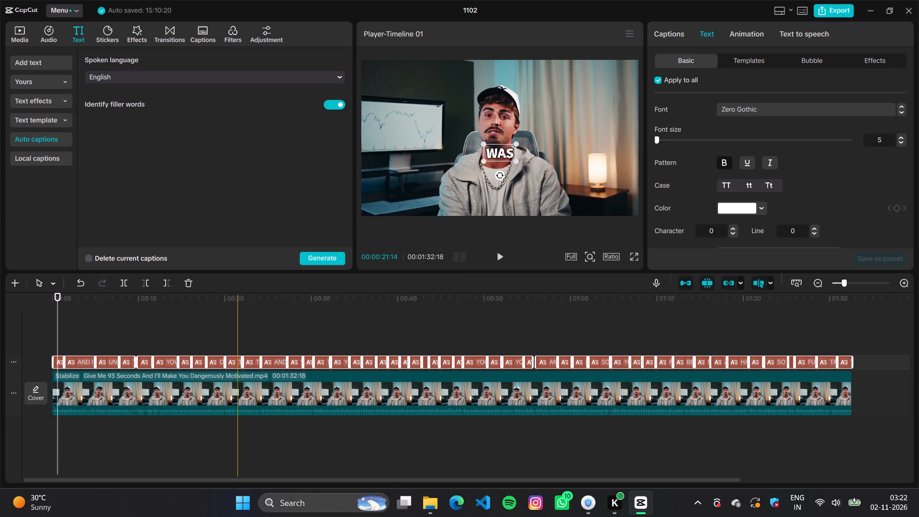
Add a second copy of the talking-head clip at the timeline start and place it on a track above the captions.
click(264, 389)
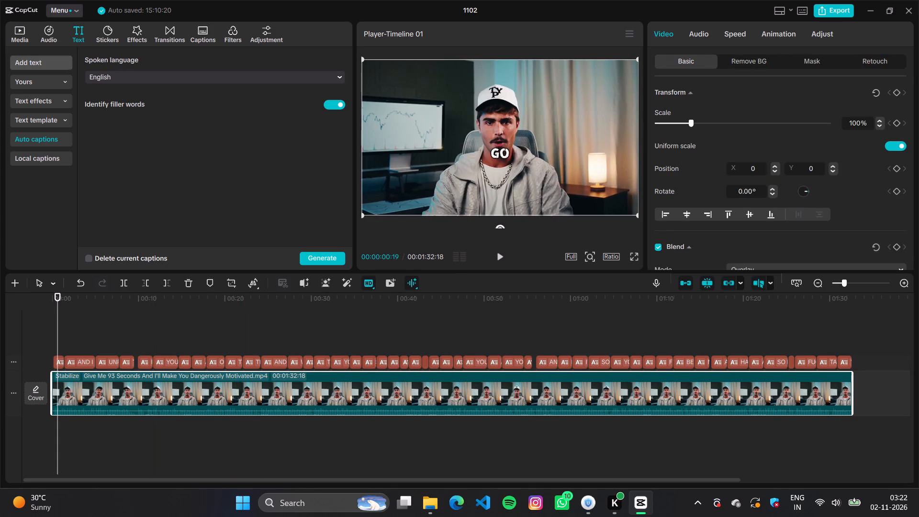
click(20, 32)
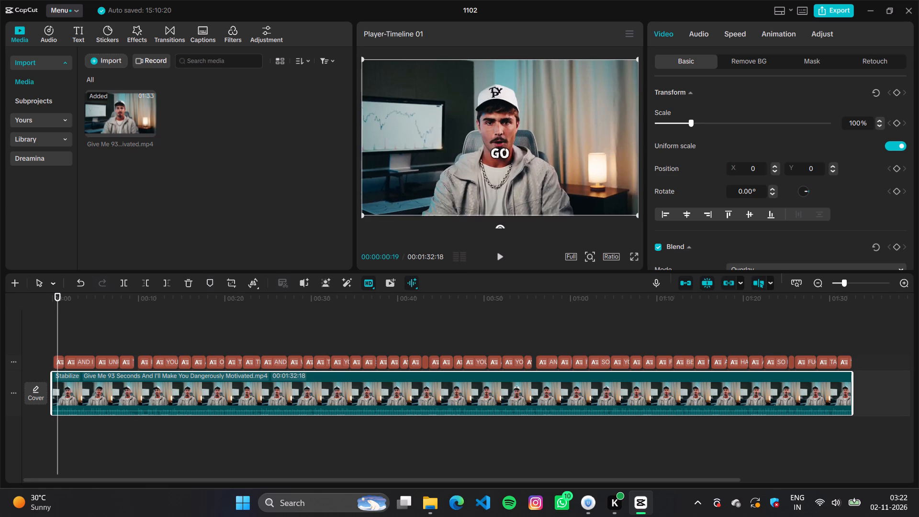
drag(57, 330, 55, 330)
drag(55, 330, 50, 330)
click(145, 132)
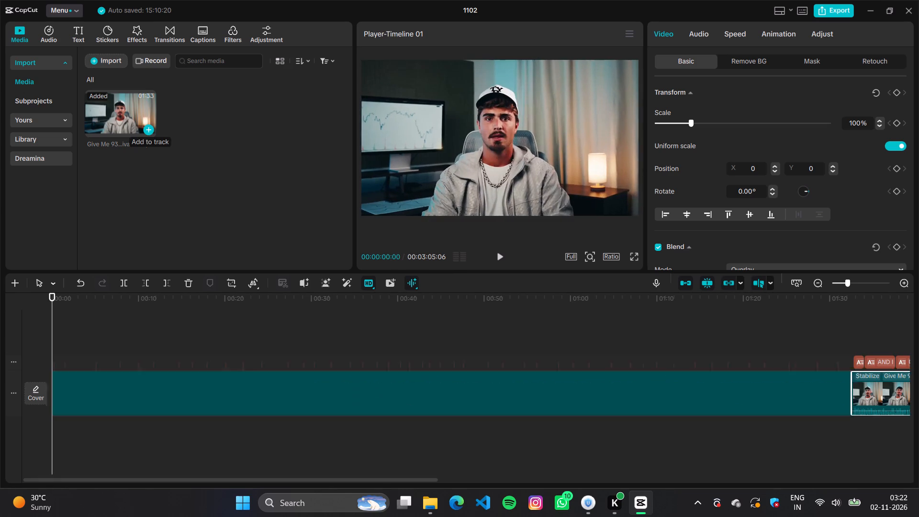
drag(166, 400, 161, 339)
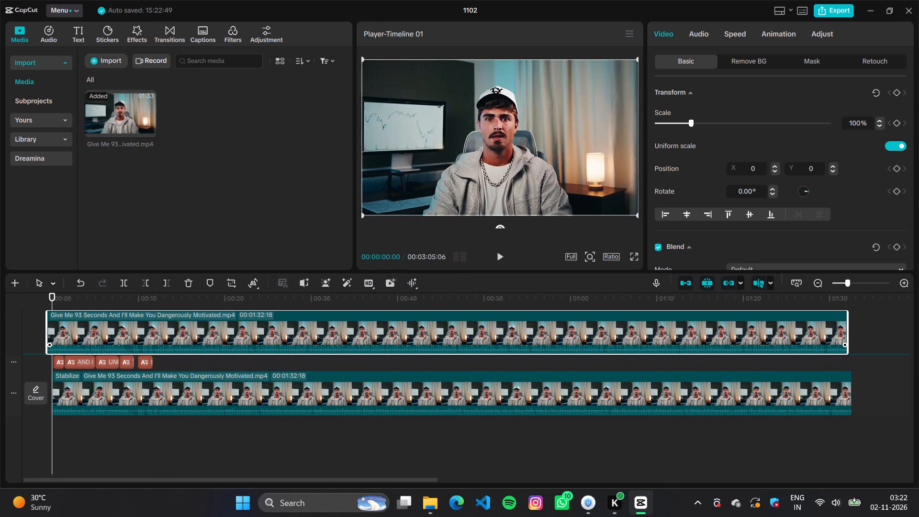
drag(161, 339, 161, 337)
Apply Auto cutout to the upper copy of the clip to separate the speaker from the background.
right_click(153, 349)
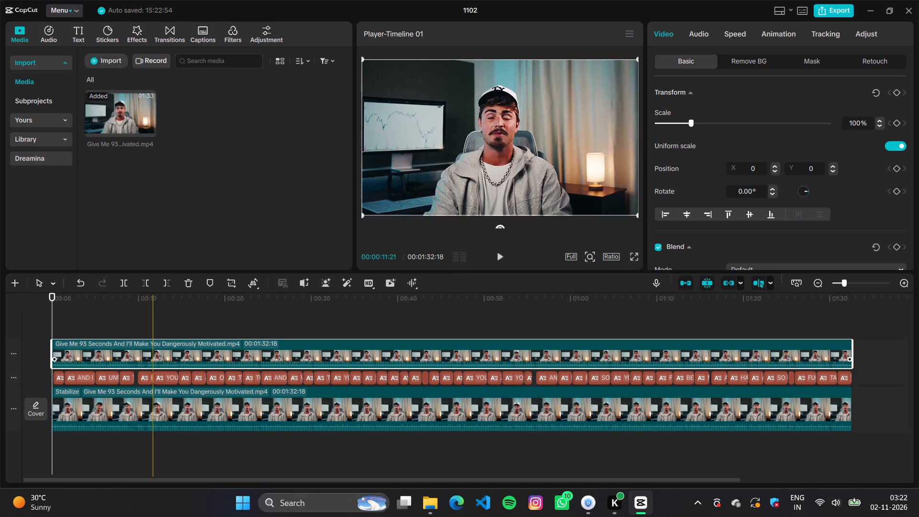
click(358, 308)
click(328, 285)
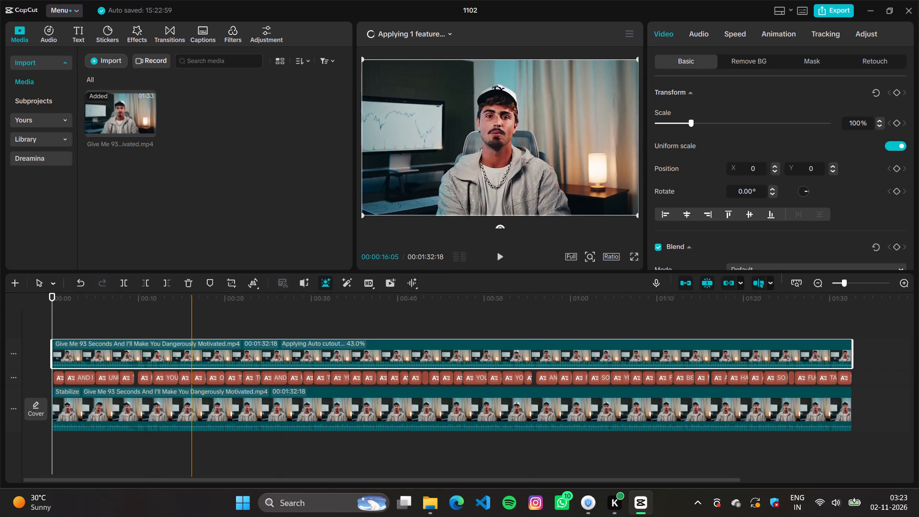
click(451, 35)
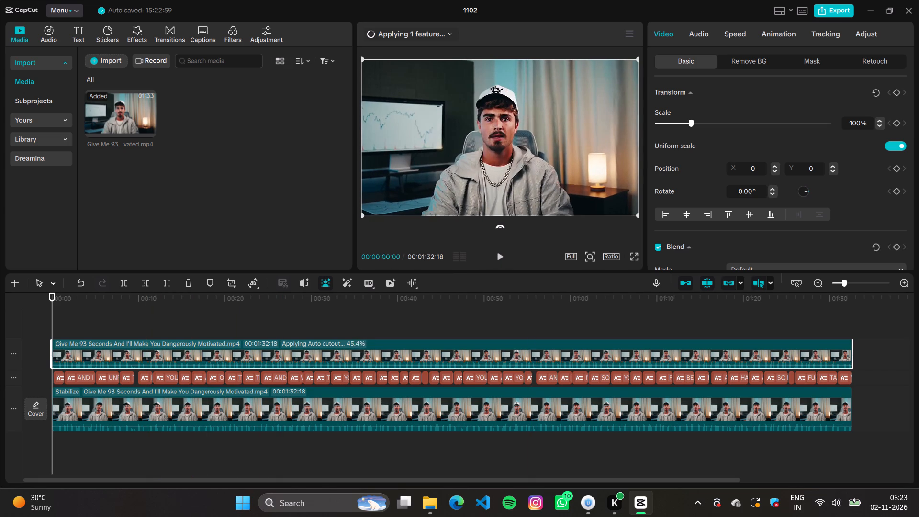
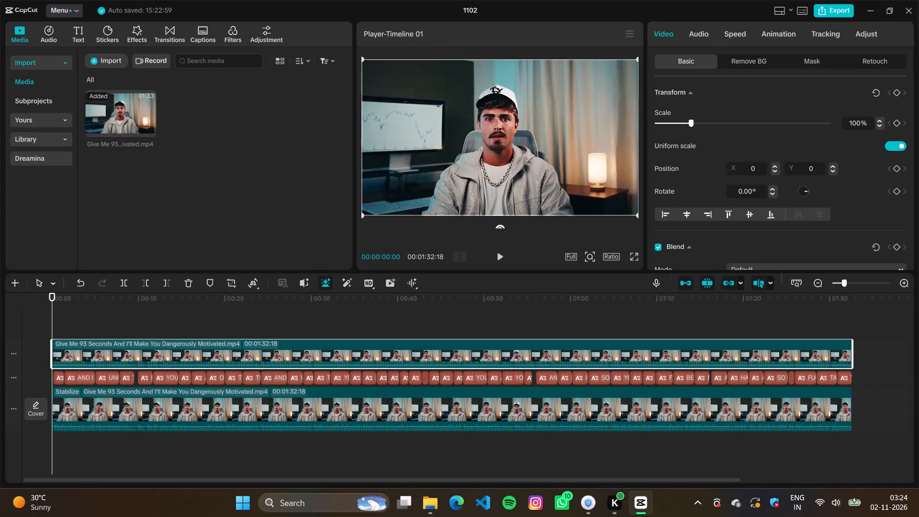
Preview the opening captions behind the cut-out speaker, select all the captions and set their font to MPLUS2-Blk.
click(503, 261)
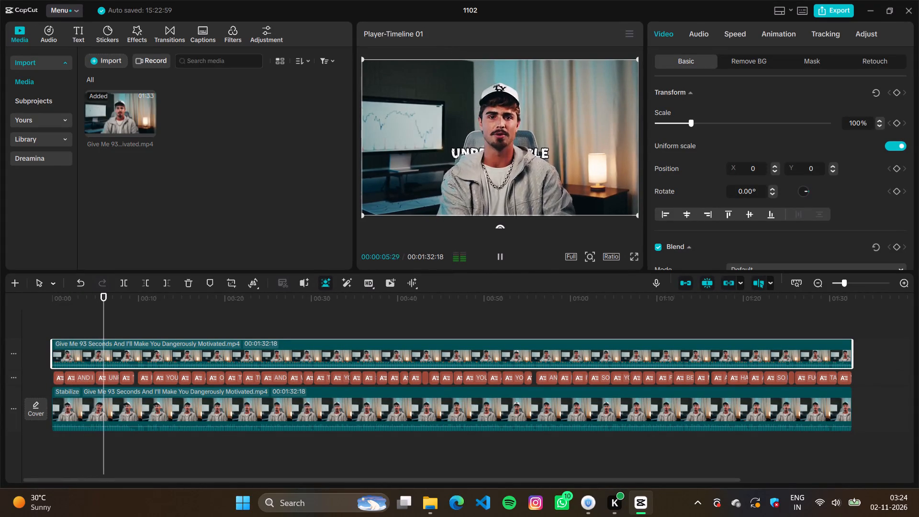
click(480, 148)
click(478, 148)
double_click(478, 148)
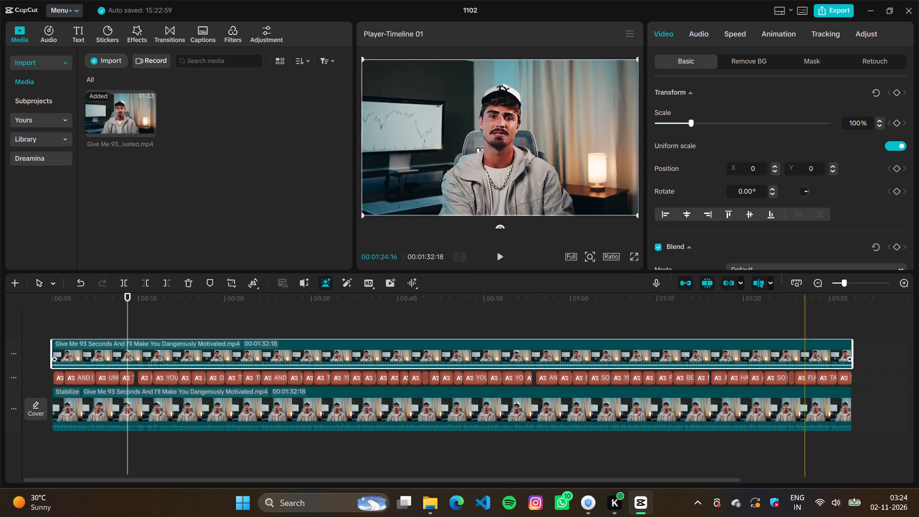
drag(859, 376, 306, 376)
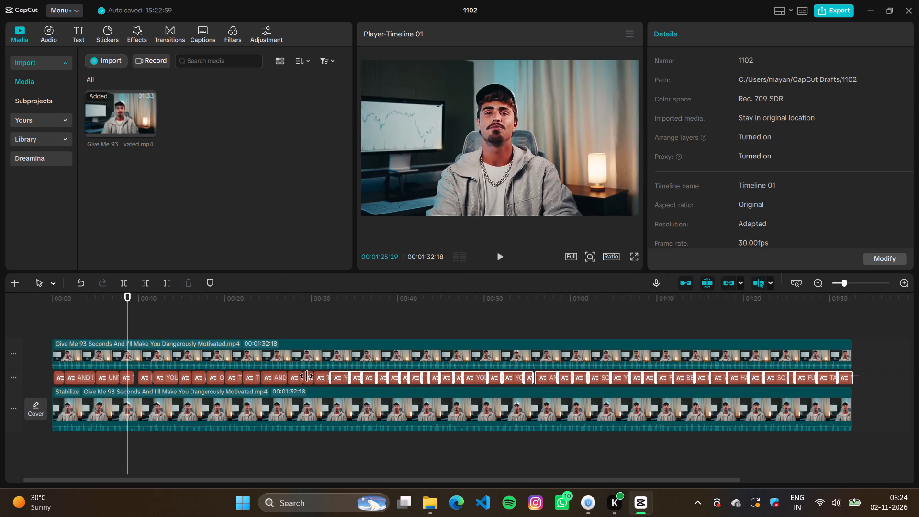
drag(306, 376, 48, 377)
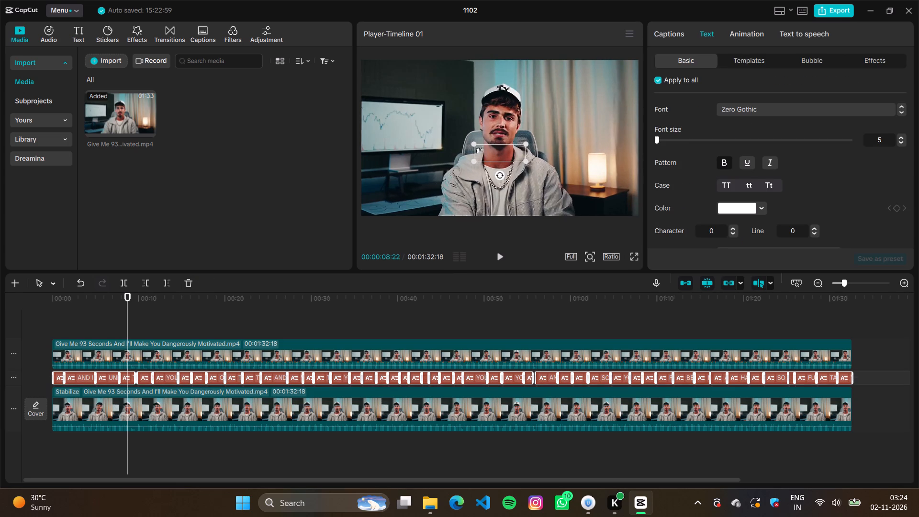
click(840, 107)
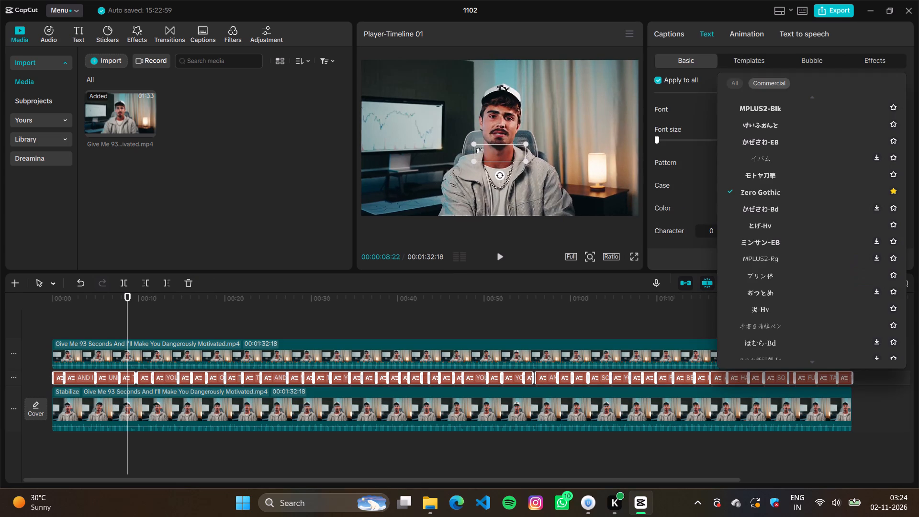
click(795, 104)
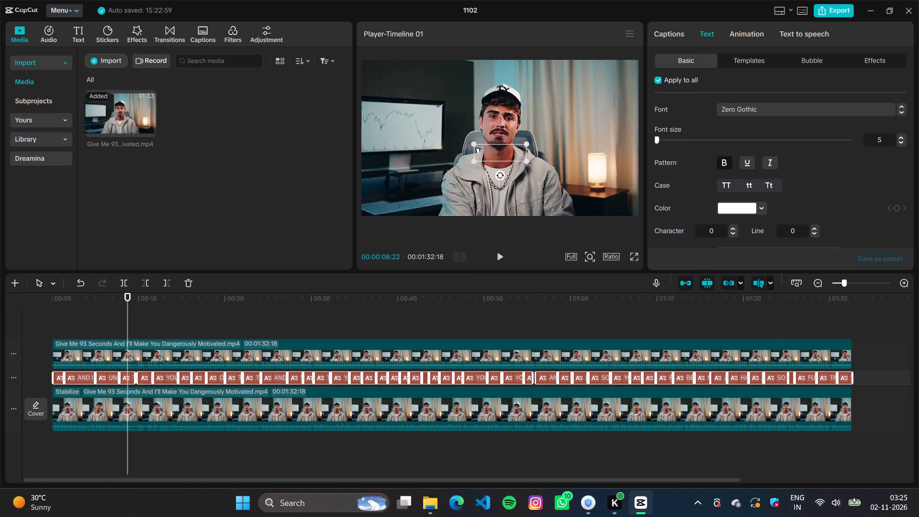
Select all the captions, enlarge them to font size 16 and move them up behind the speaker's head to Y 116.
click(479, 145)
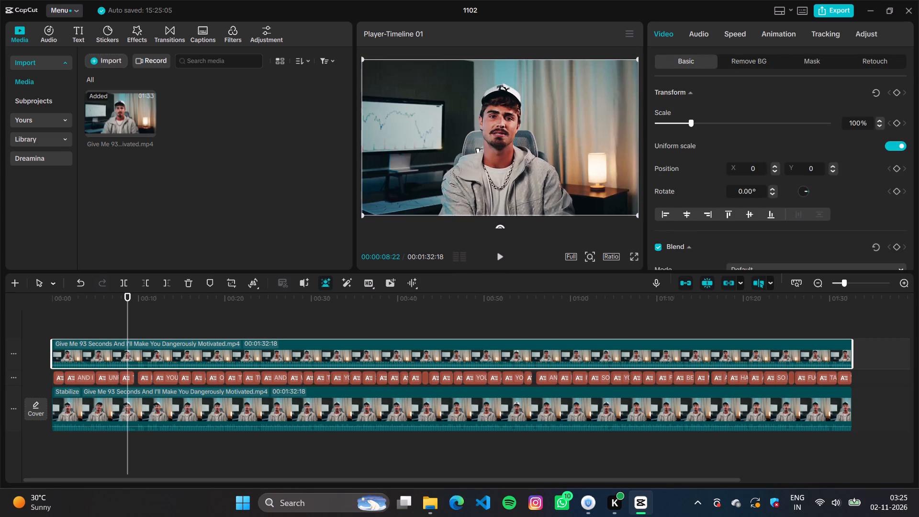
click(476, 147)
drag(858, 384, 51, 382)
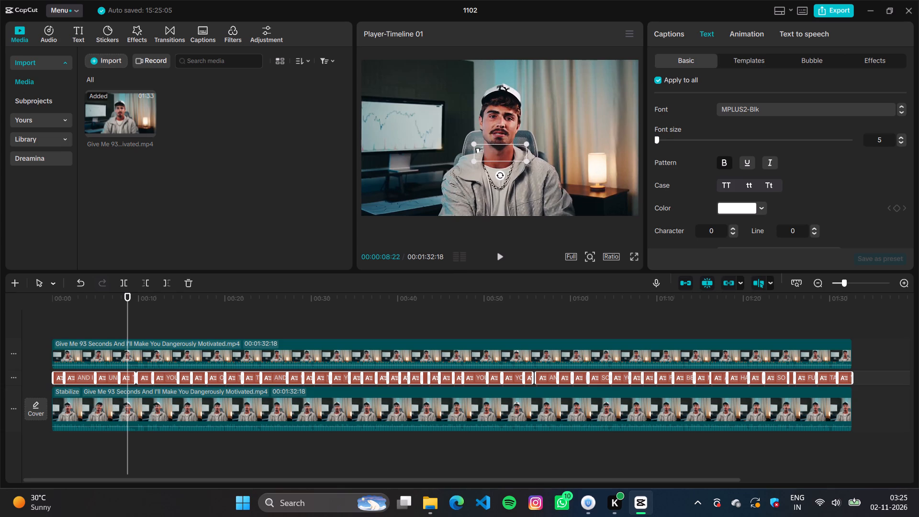
click(664, 137)
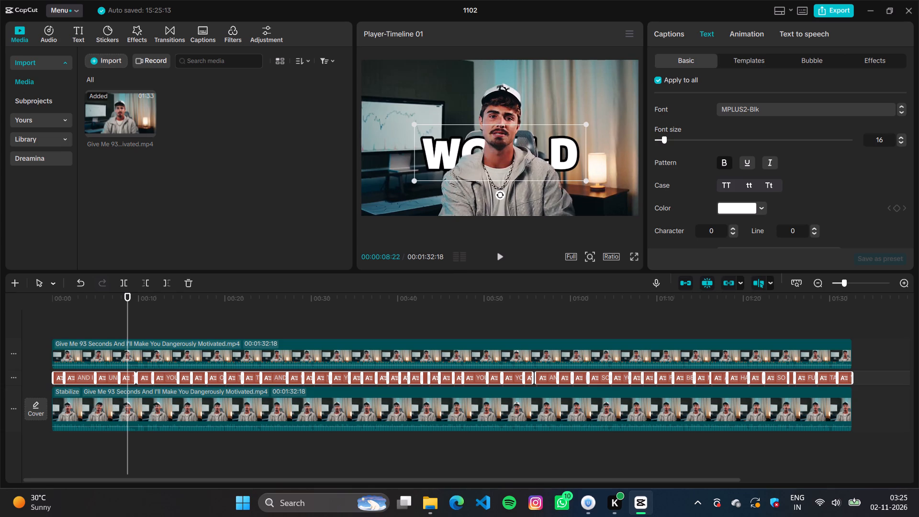
drag(442, 144, 442, 125)
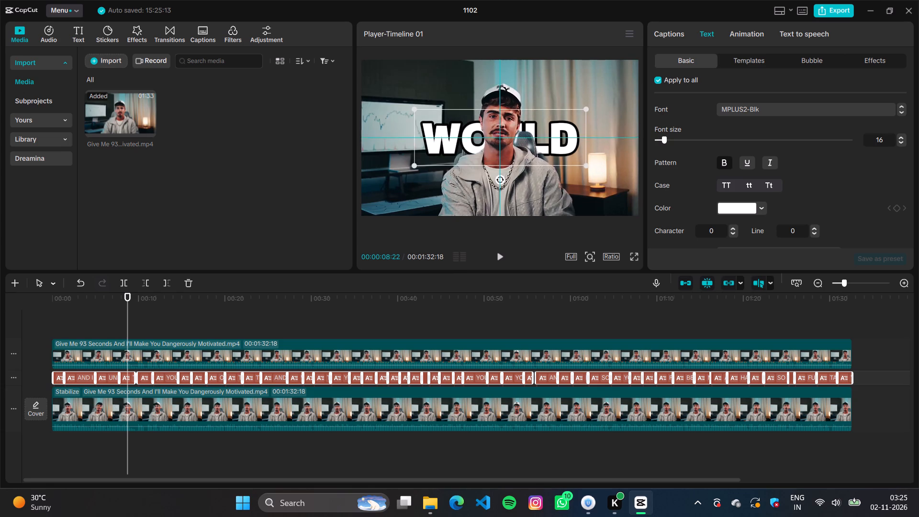
drag(442, 125, 443, 120)
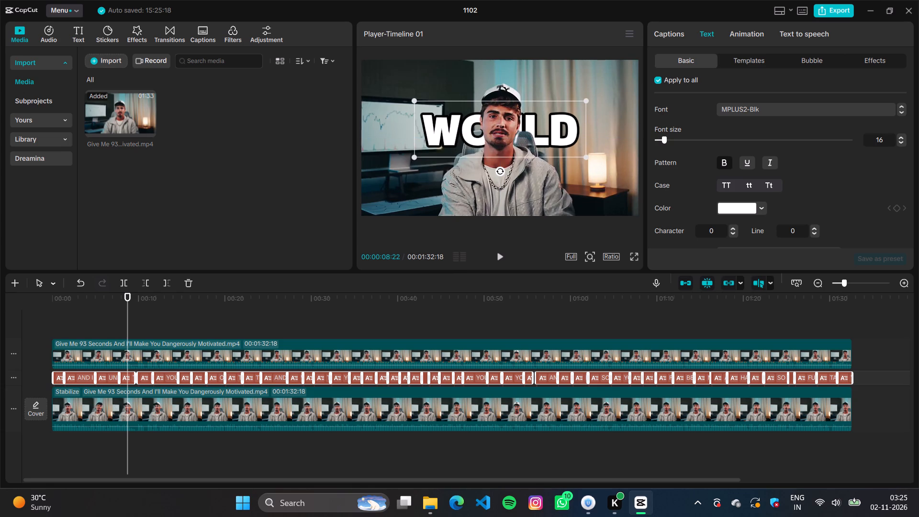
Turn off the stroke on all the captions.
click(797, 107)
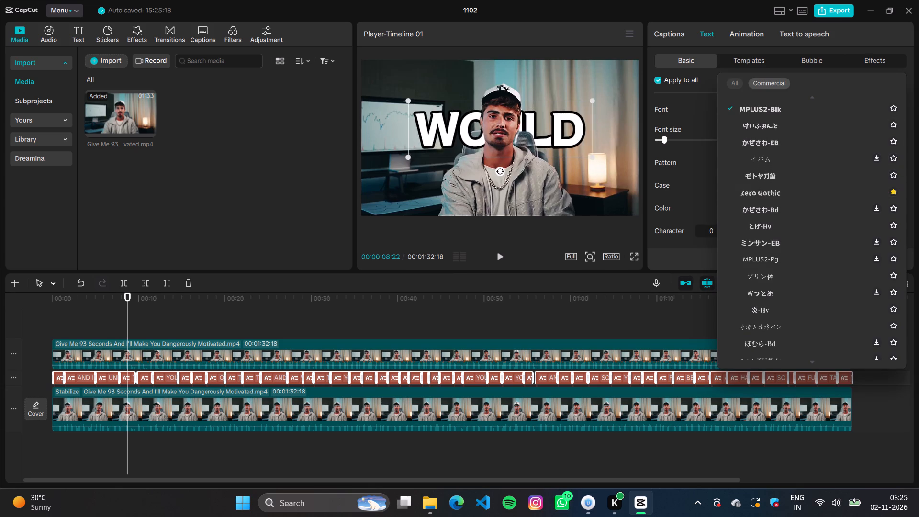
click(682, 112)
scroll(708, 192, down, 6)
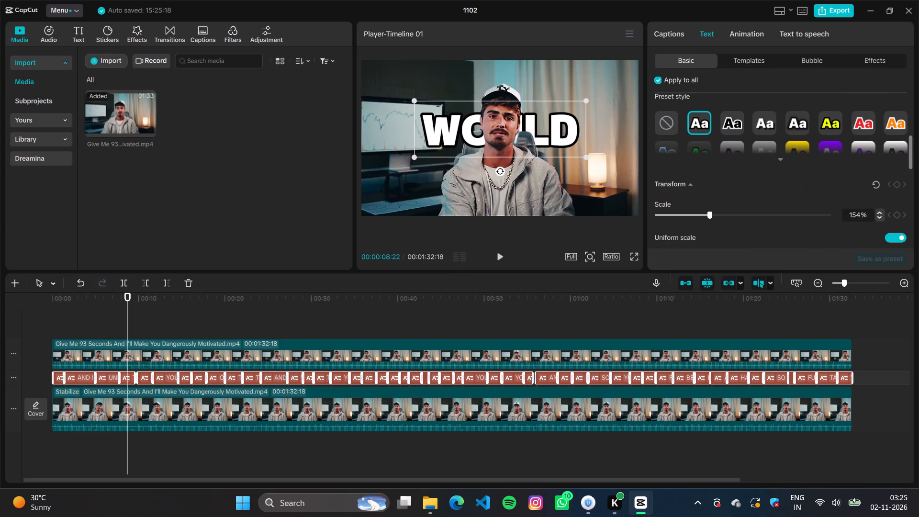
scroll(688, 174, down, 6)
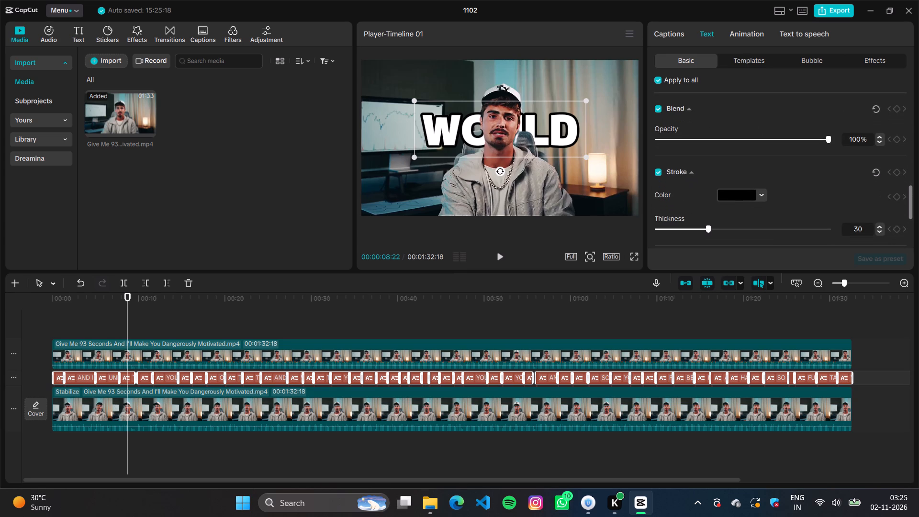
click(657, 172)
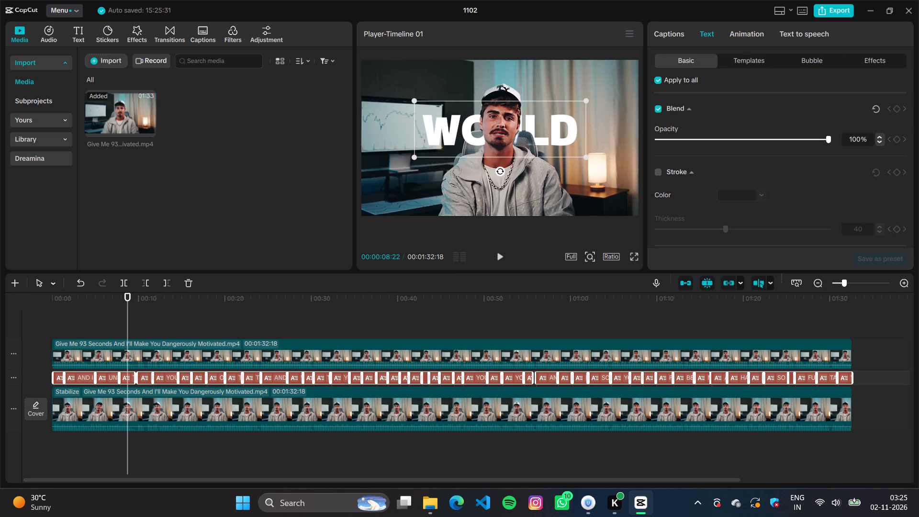
Turn off the Blend setting on all the captions.
scroll(713, 180, down, 6)
scroll(700, 176, up, 4)
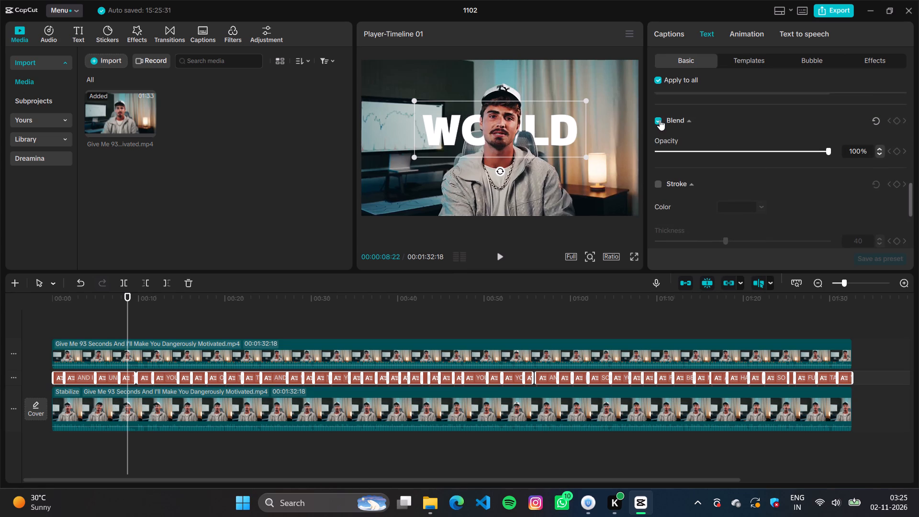
click(659, 118)
click(660, 120)
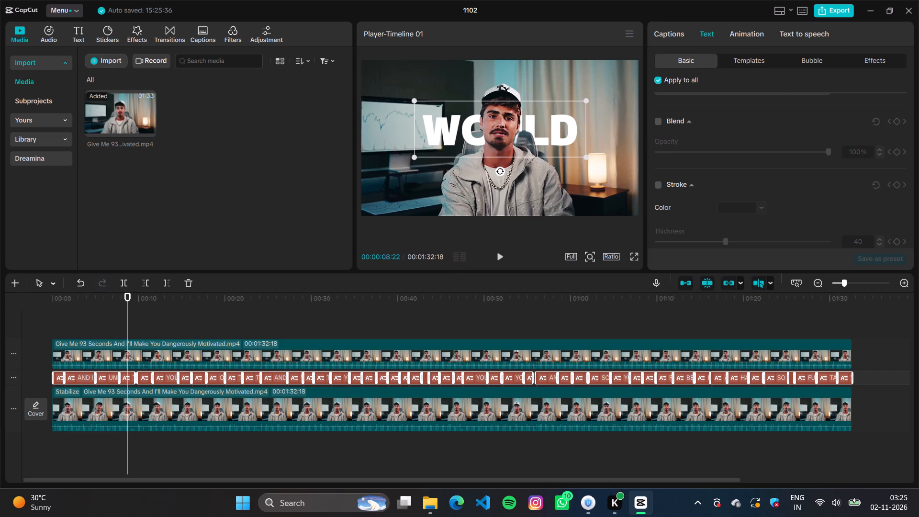
Enable the black stroke on all the captions and reduce its thickness to nearly the minimum.
scroll(718, 167, down, 1)
click(655, 141)
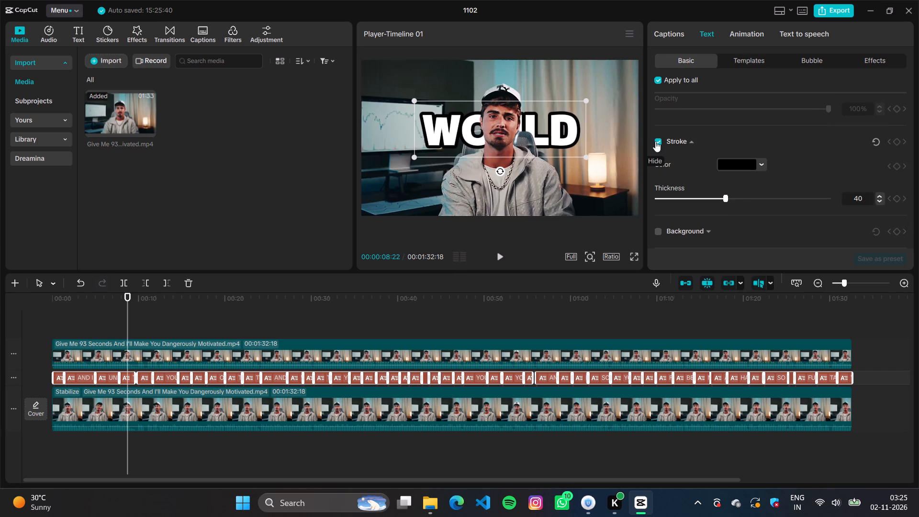
drag(723, 197, 681, 199)
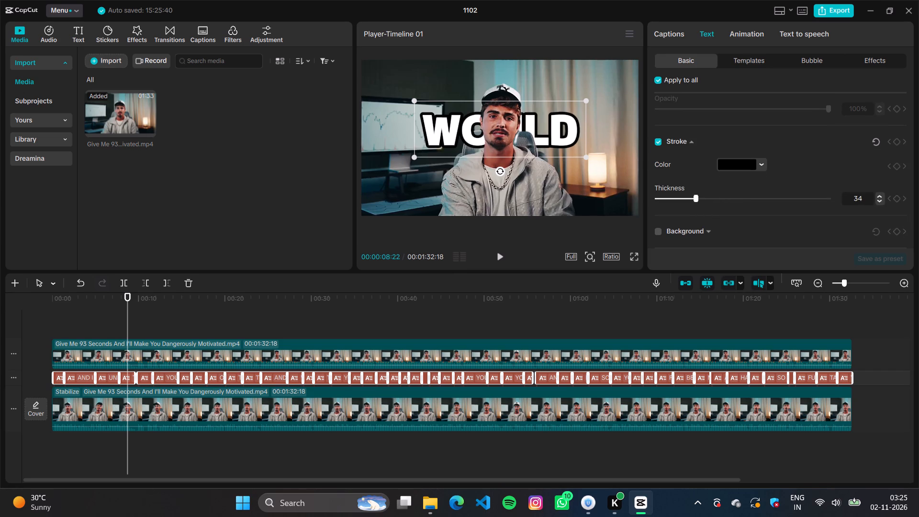
drag(681, 199, 657, 200)
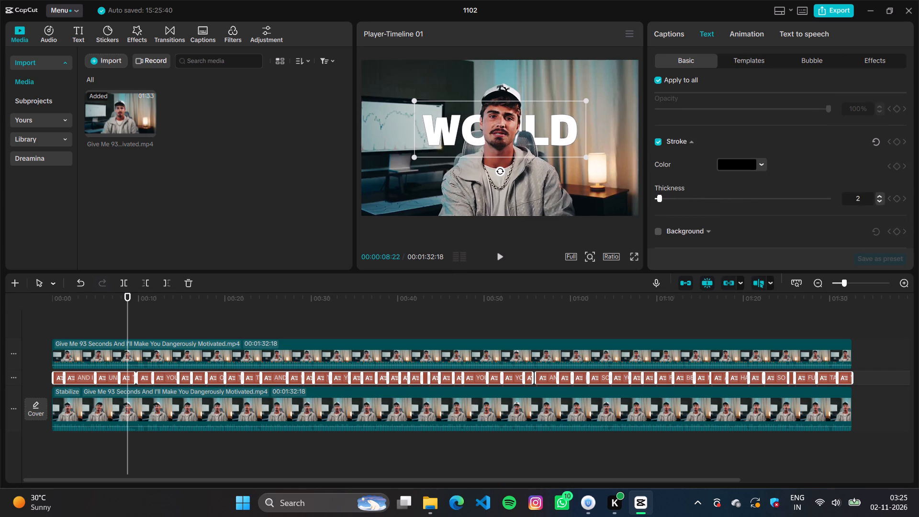
drag(657, 200, 661, 200)
Change the font of all the captions to モトヤ刀筆.
scroll(706, 164, up, 6)
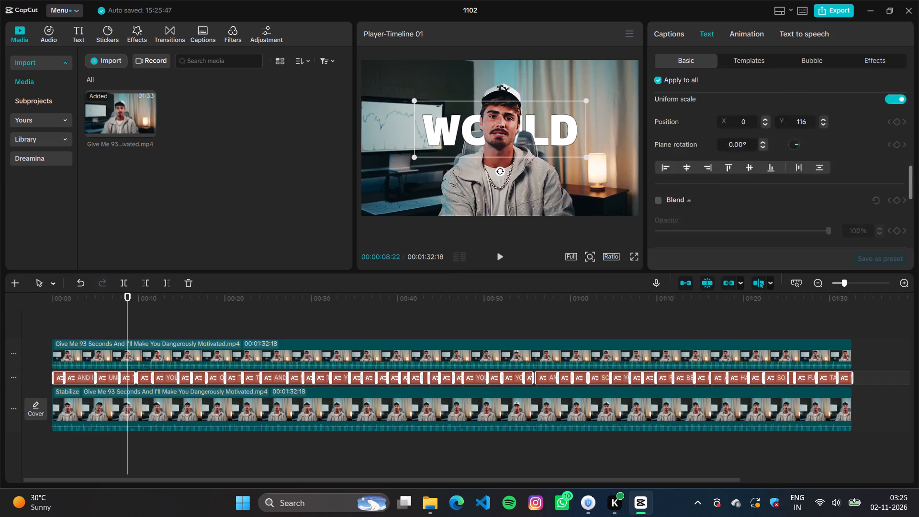
scroll(706, 164, up, 13)
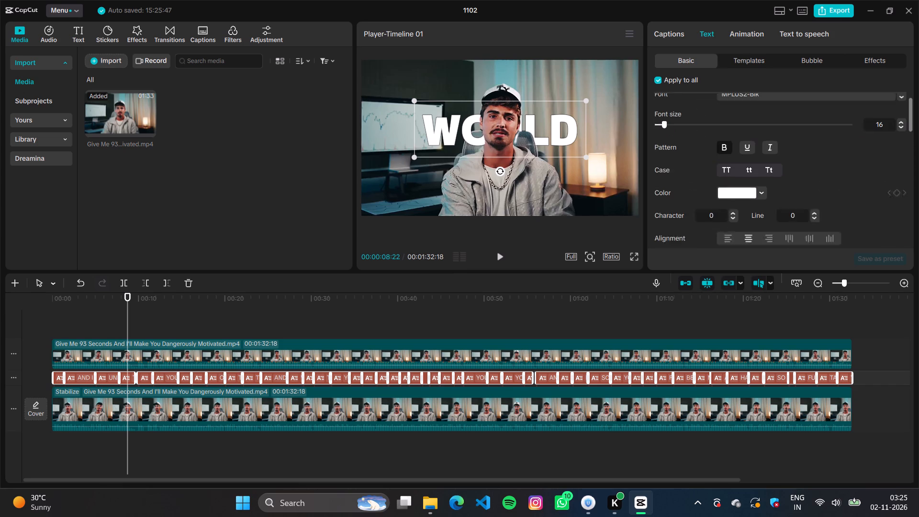
click(758, 108)
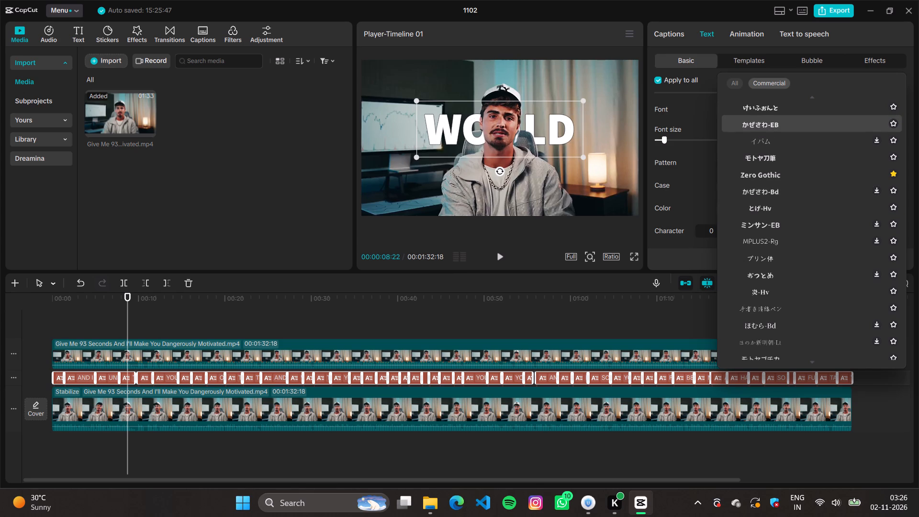
click(781, 160)
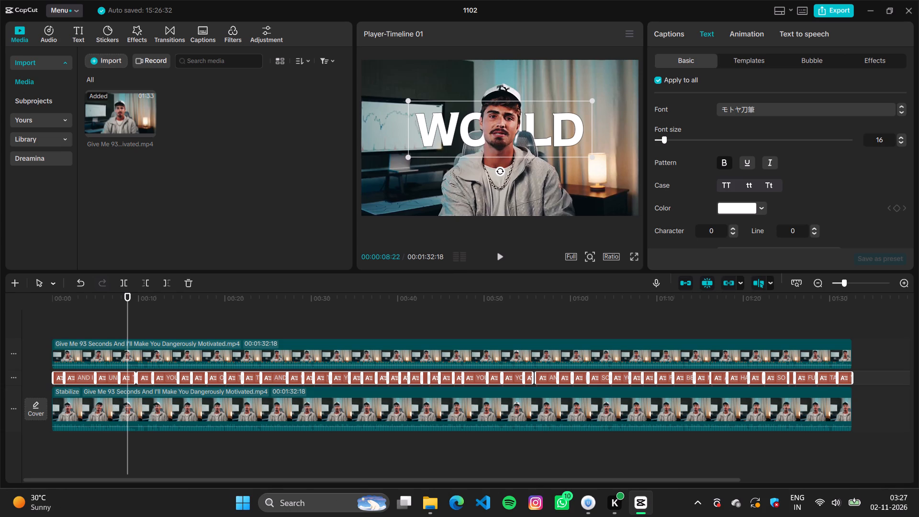
Set the font size of all the captions to 15.
click(671, 139)
click(667, 140)
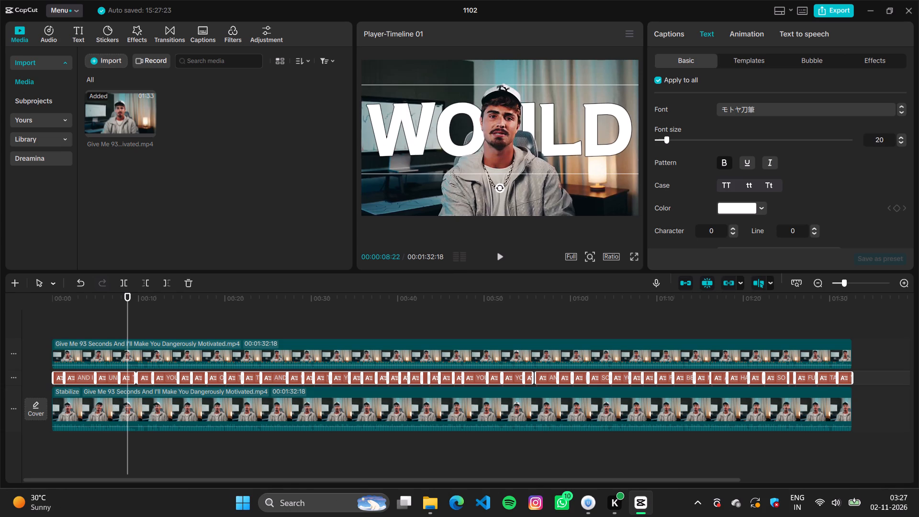
click(663, 140)
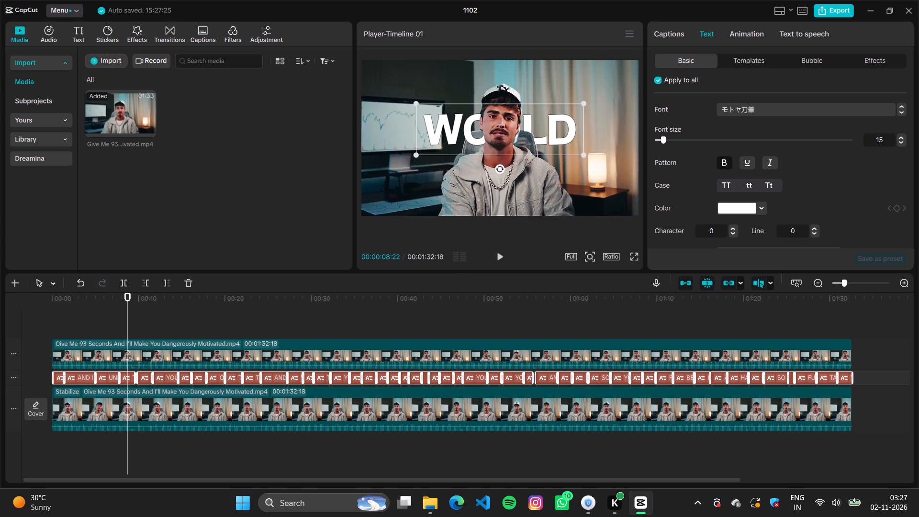
Play the video onward from about 8 seconds and examine how the captions sit behind the speaker, reviewing their text and transform settings.
key(space)
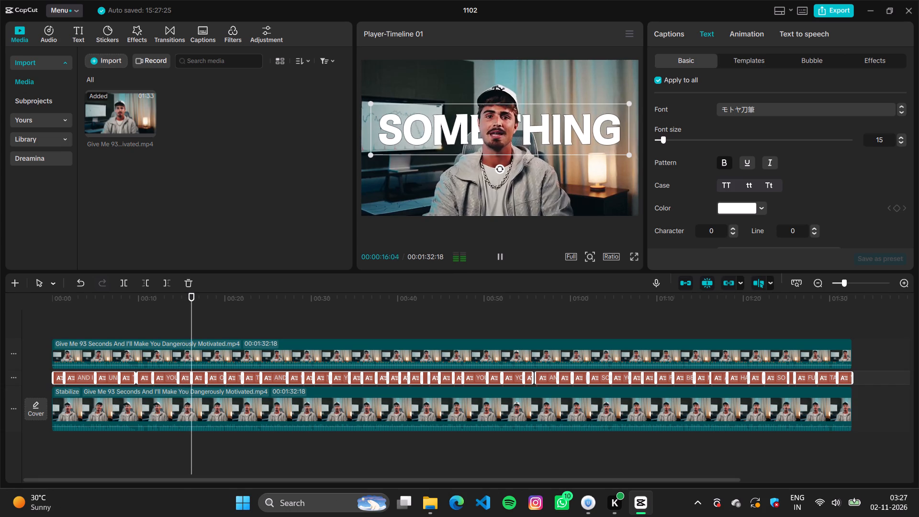
key(space)
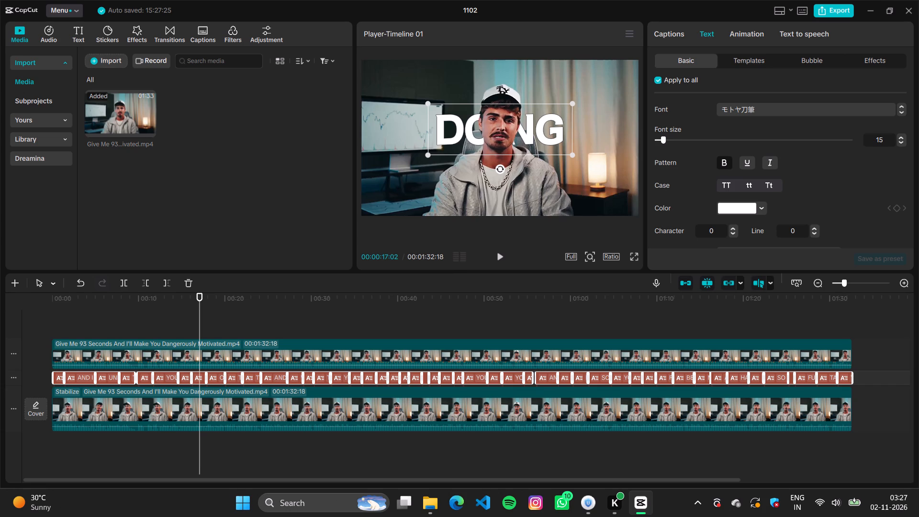
scroll(741, 178, down, 4)
scroll(741, 178, up, 4)
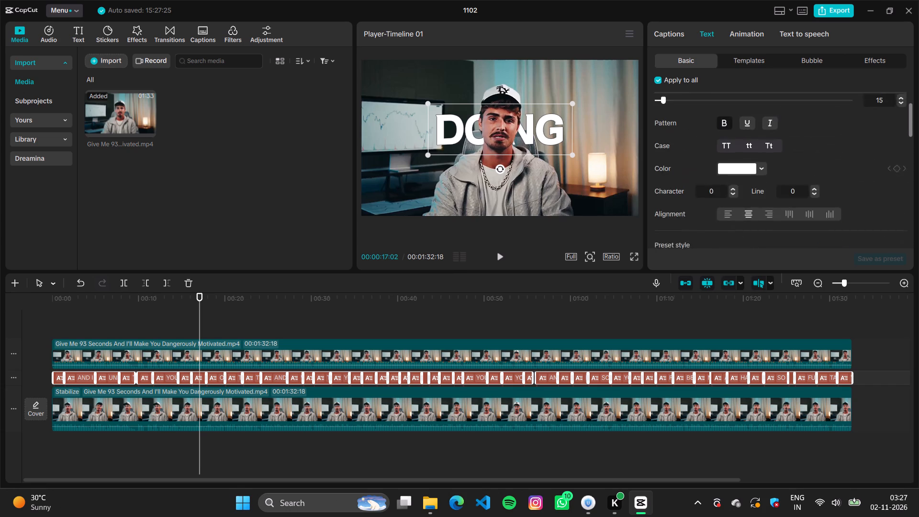
scroll(741, 178, up, 5)
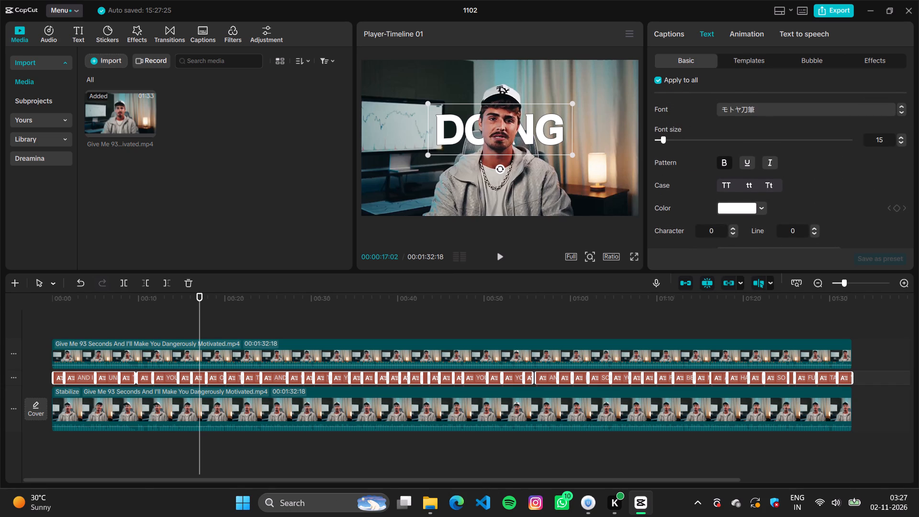
scroll(720, 161, down, 2)
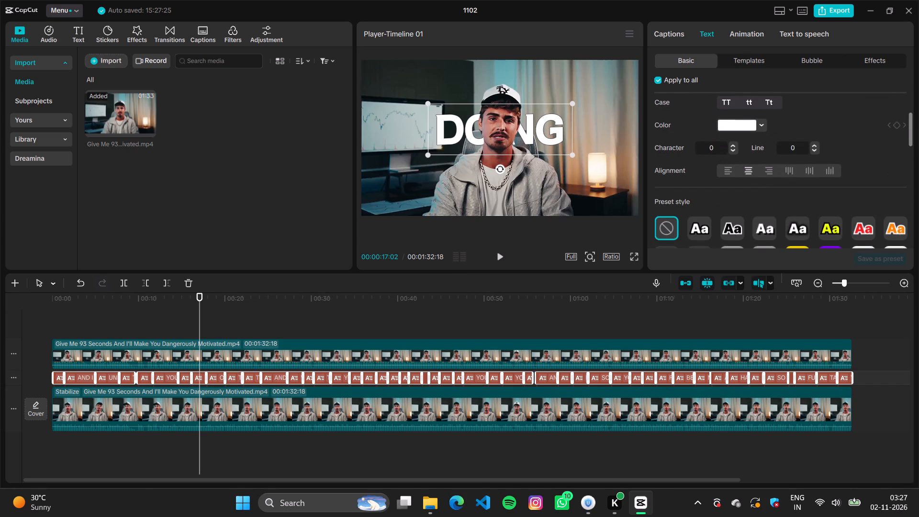
scroll(720, 168, down, 5)
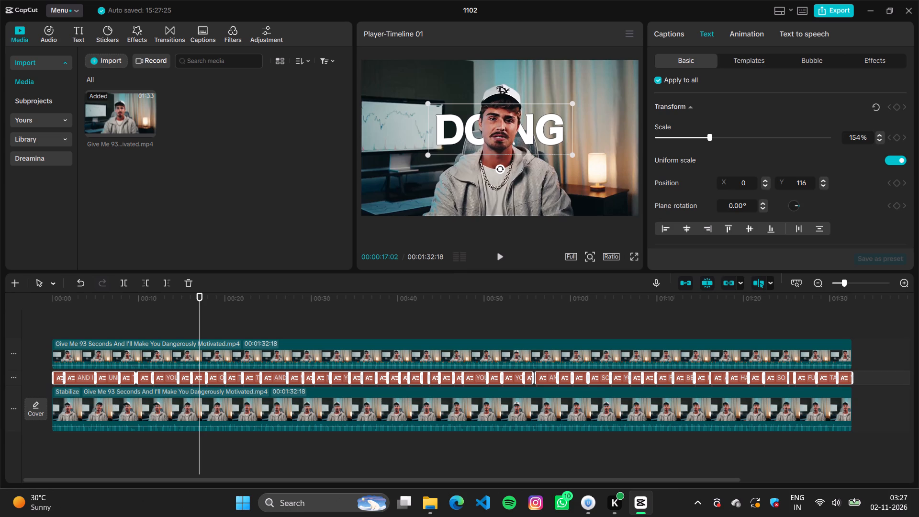
key(space)
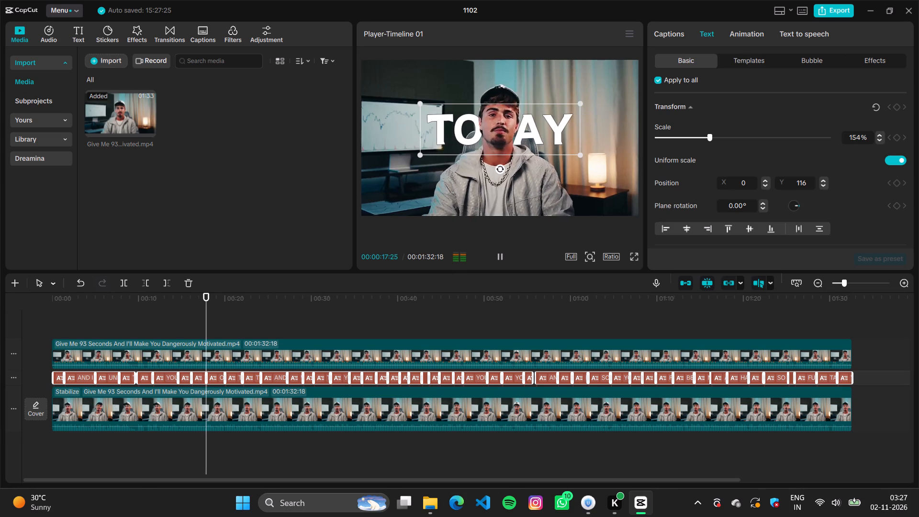
key(space)
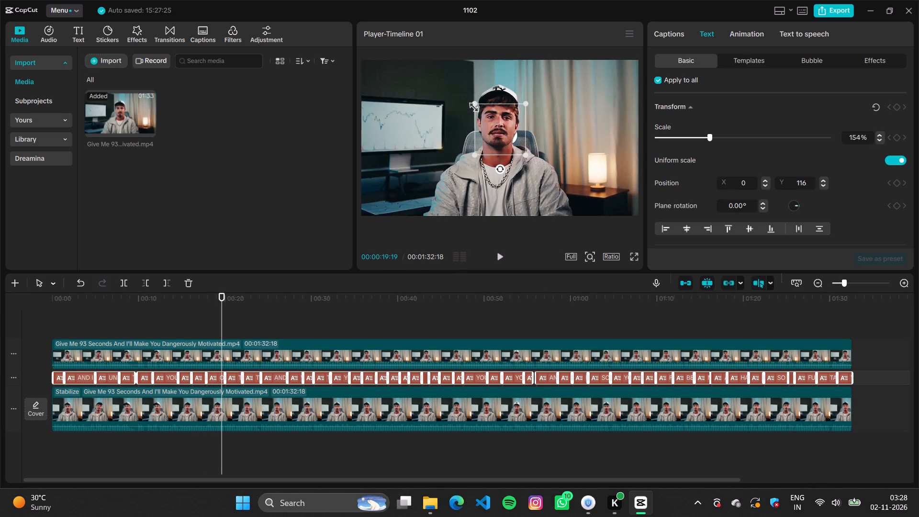
Enlarge all the captions to a scale of 173%, playing the video to check their size behind the speaker.
drag(471, 105, 471, 105)
drag(471, 105, 469, 104)
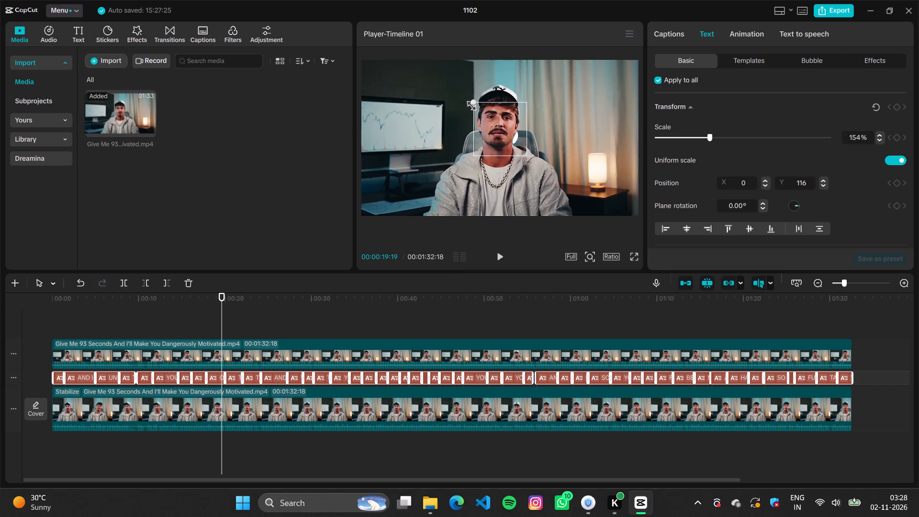
drag(469, 104, 460, 104)
key(space)
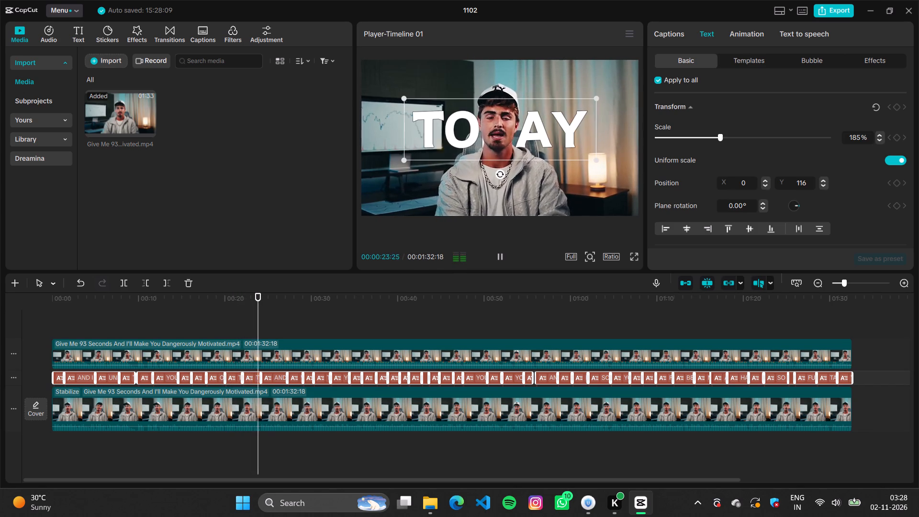
key(space)
drag(435, 101, 441, 104)
key(space)
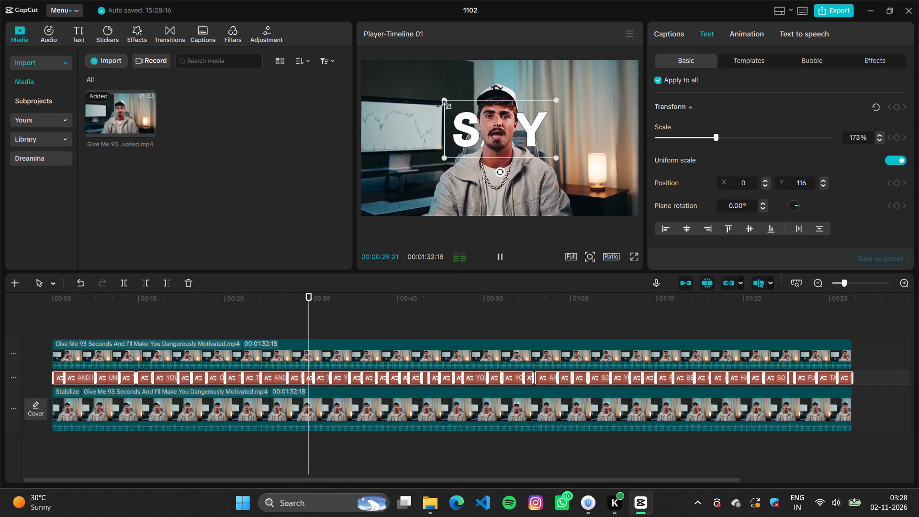
key(space)
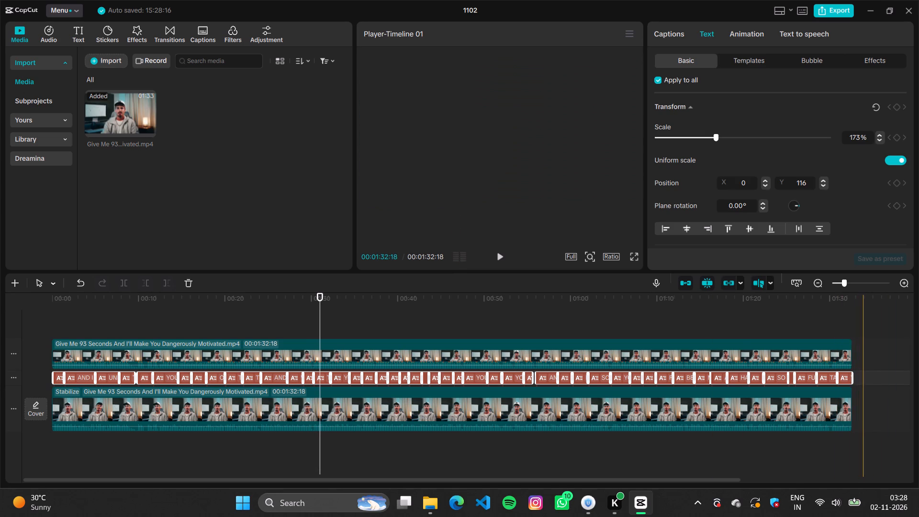
Select all the caption clips on the timeline and combine them into one compound clip.
drag(863, 379, 15, 334)
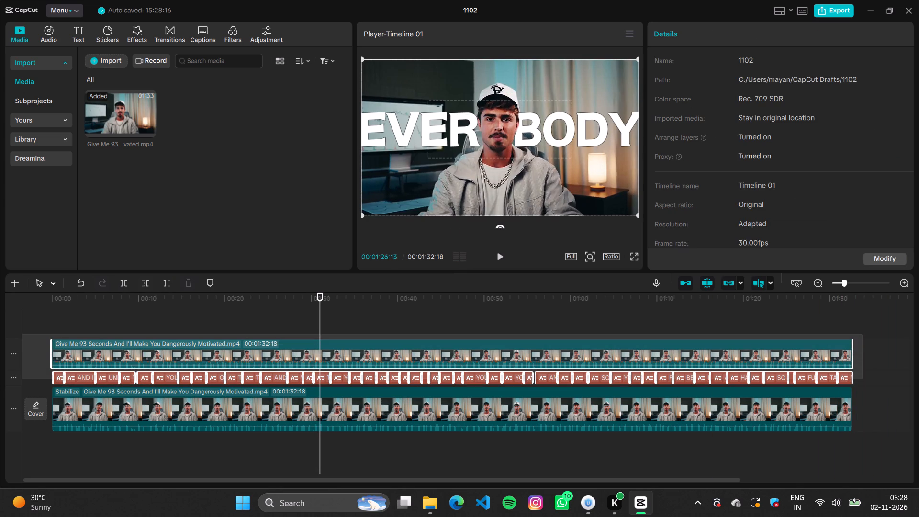
drag(15, 334, 48, 381)
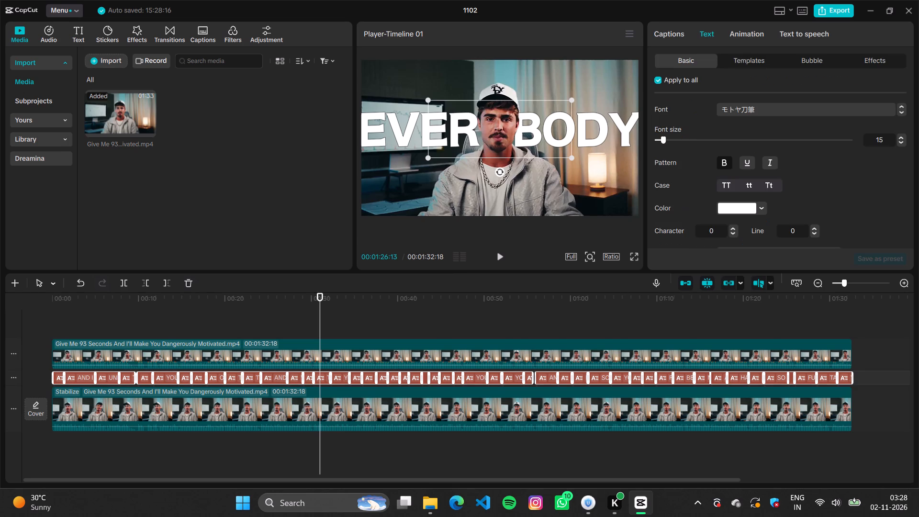
right_click(96, 382)
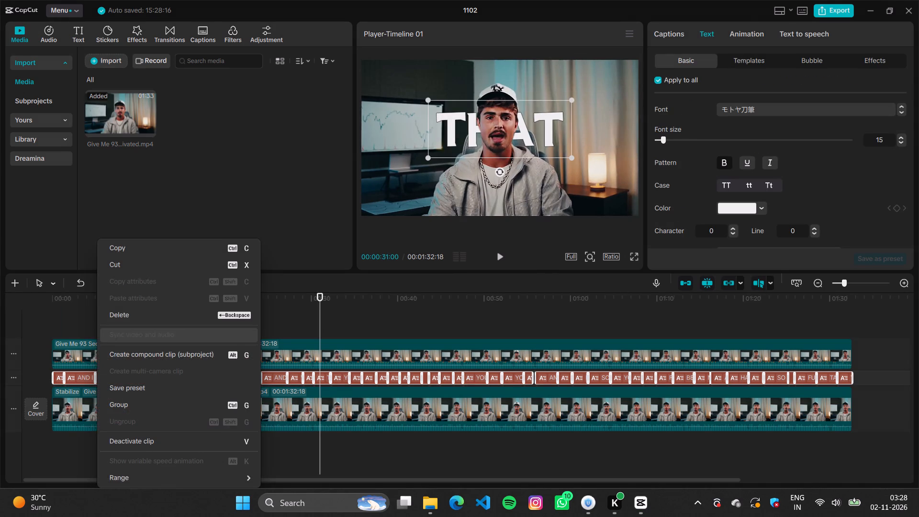
click(151, 360)
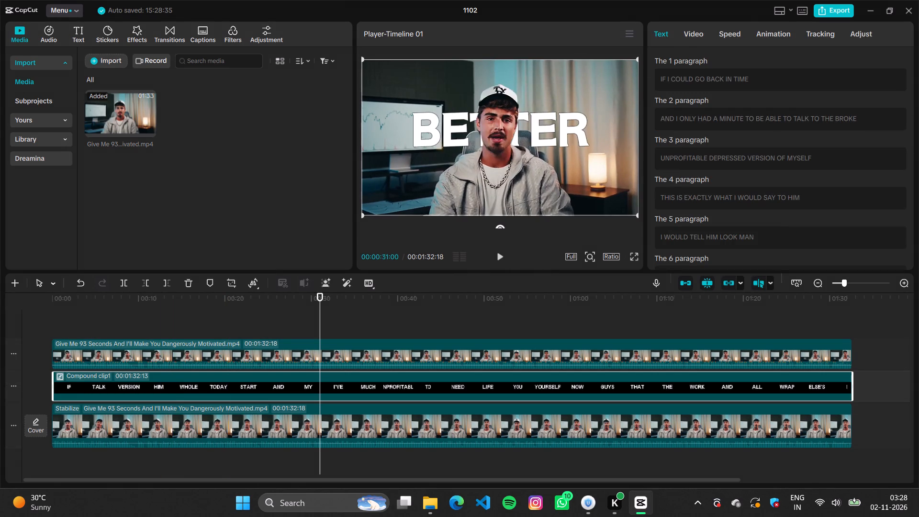
Set the compound caption clip's blend mode to Overlay and play the video to check the look.
click(684, 36)
scroll(708, 244, down, 1)
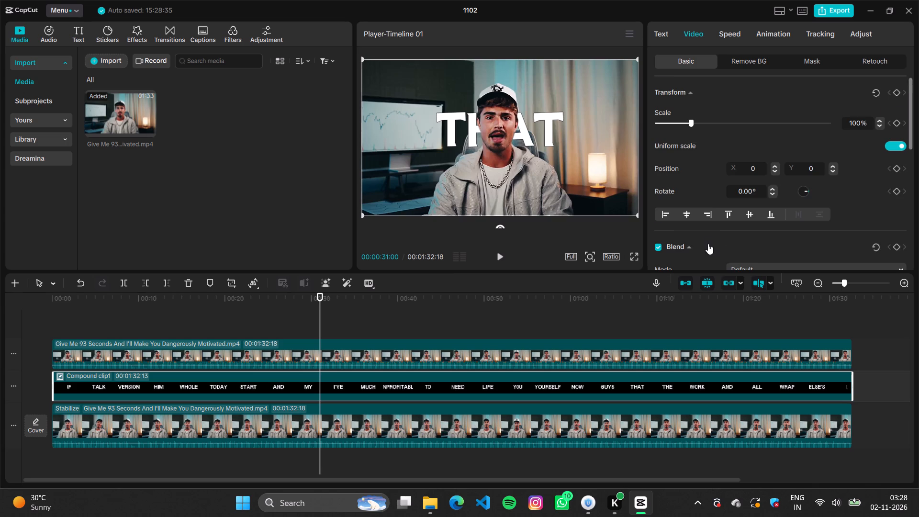
scroll(708, 244, down, 2)
click(776, 161)
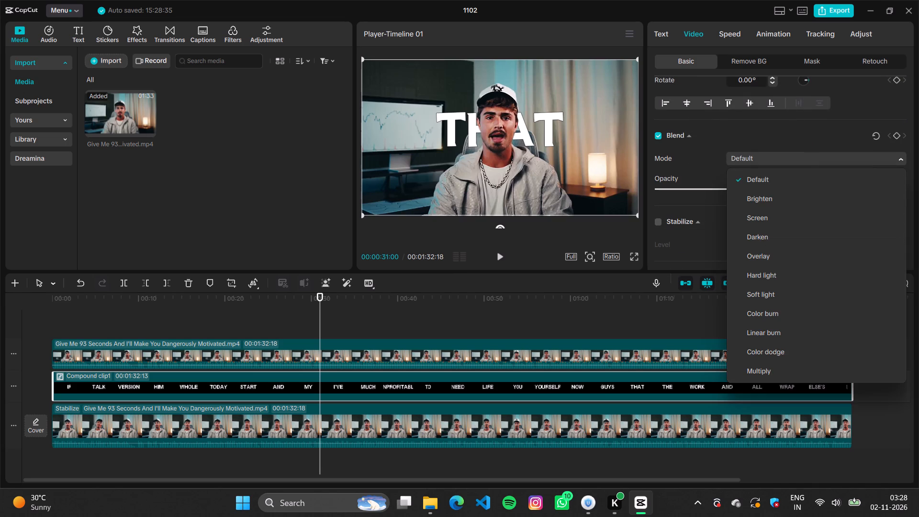
click(768, 258)
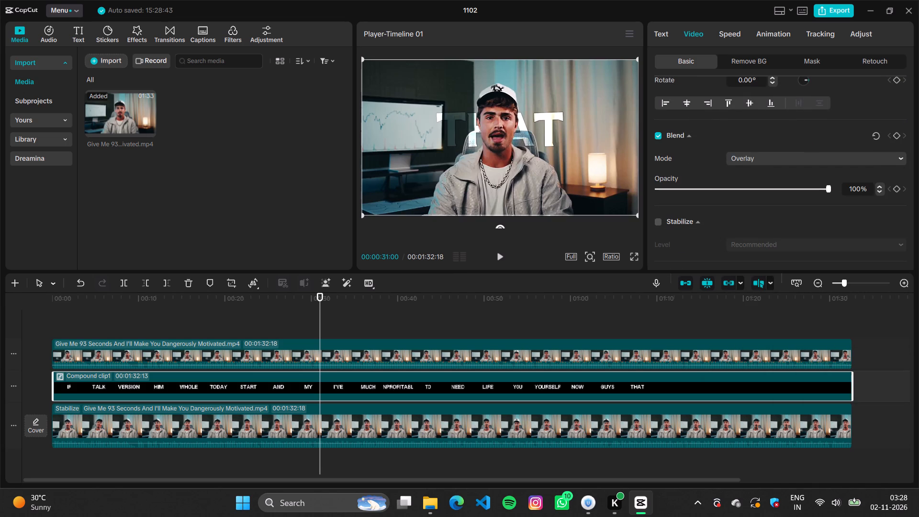
click(495, 258)
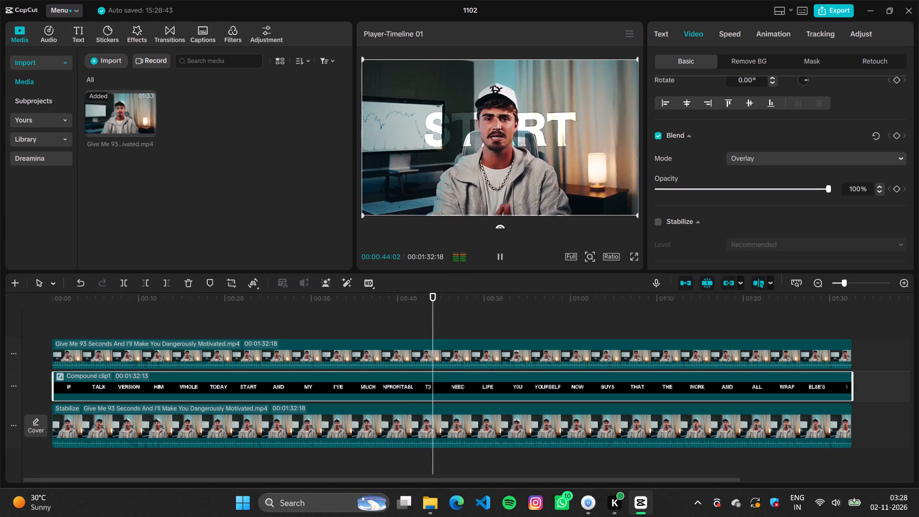
Export the video as 1102(1) in 4K with higher bit rate, H.264 codec, mp4 format and 30fps.
click(830, 10)
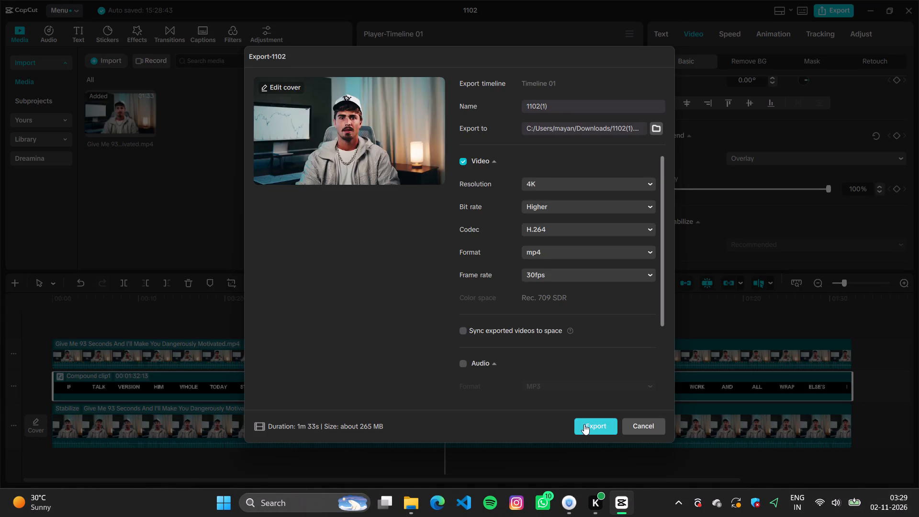
click(584, 425)
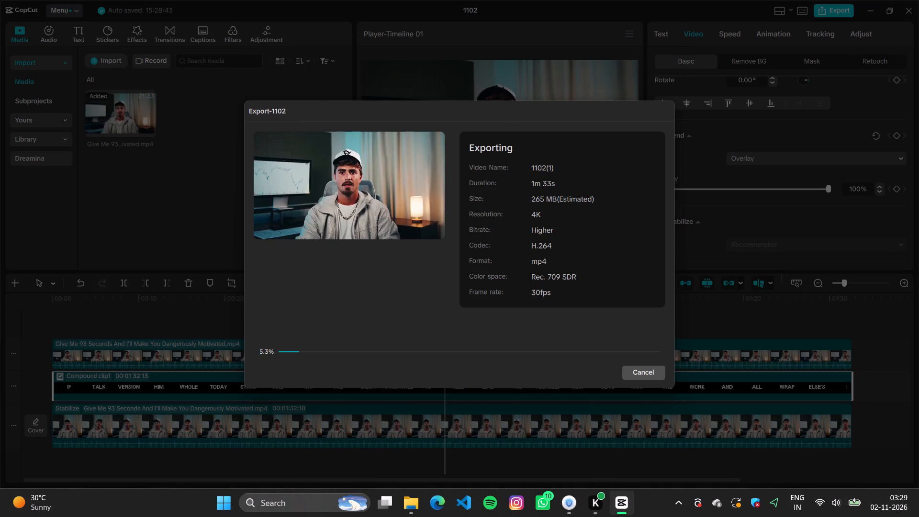
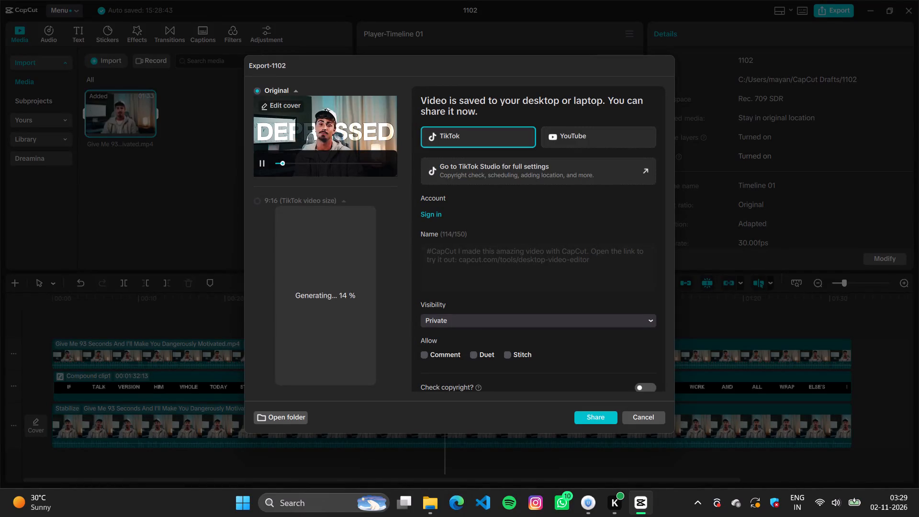
Close the completed export's window without sharing the video.
click(638, 416)
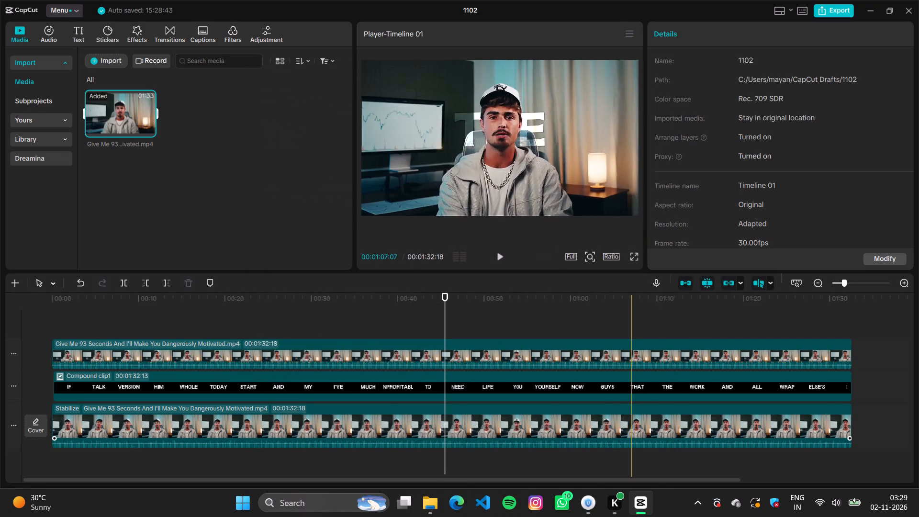
Undo the Overlay blend, the compound clip and the latest size changes so the captions are separate clips again.
right_click(432, 379)
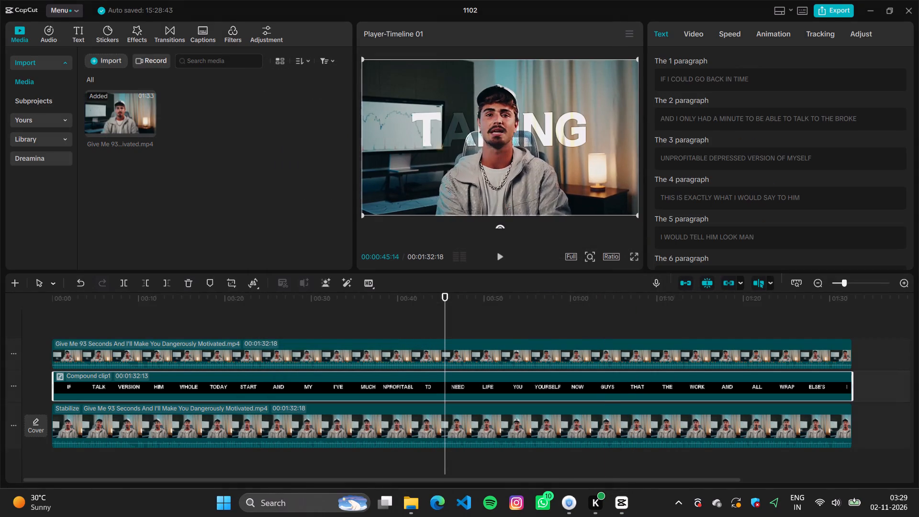
click(307, 340)
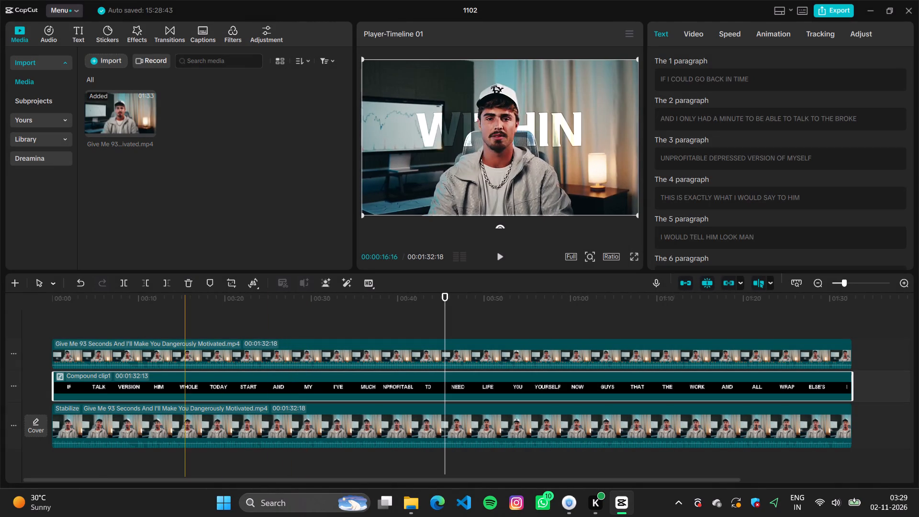
click(86, 283)
click(86, 283)
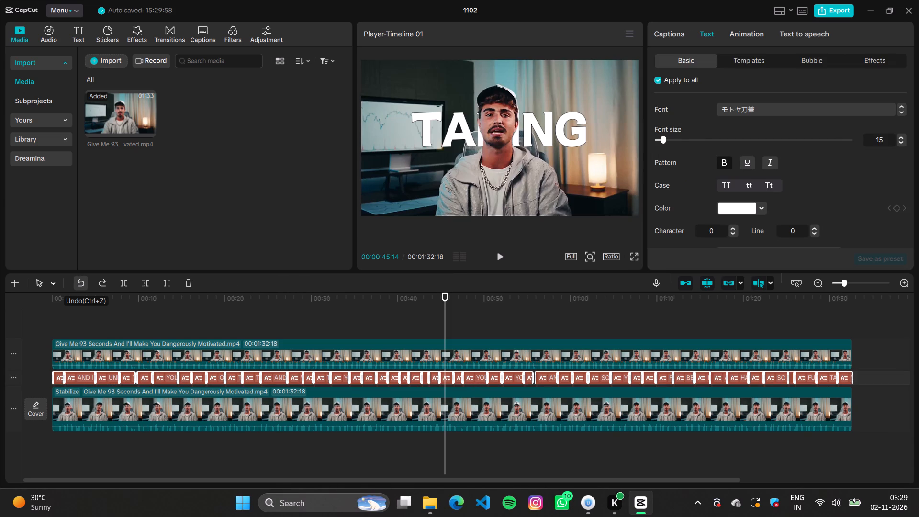
click(87, 283)
click(87, 283)
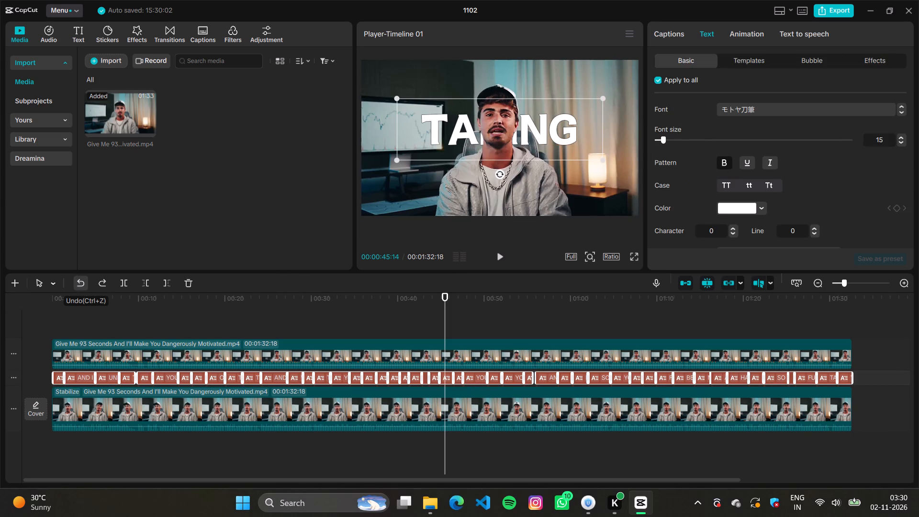
click(87, 283)
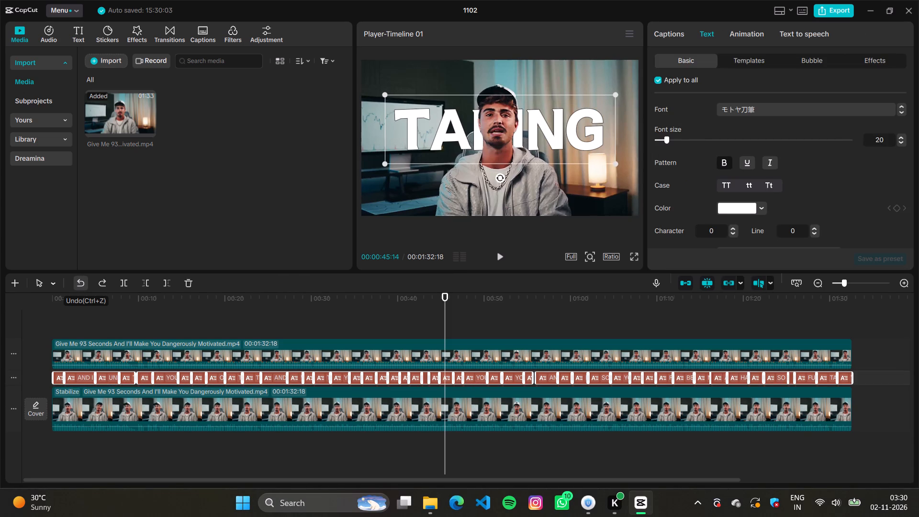
Switch to File Explorer, refresh the Downloads folder and play the exported 1102 video briefly in VLC to check its captions.
click(430, 509)
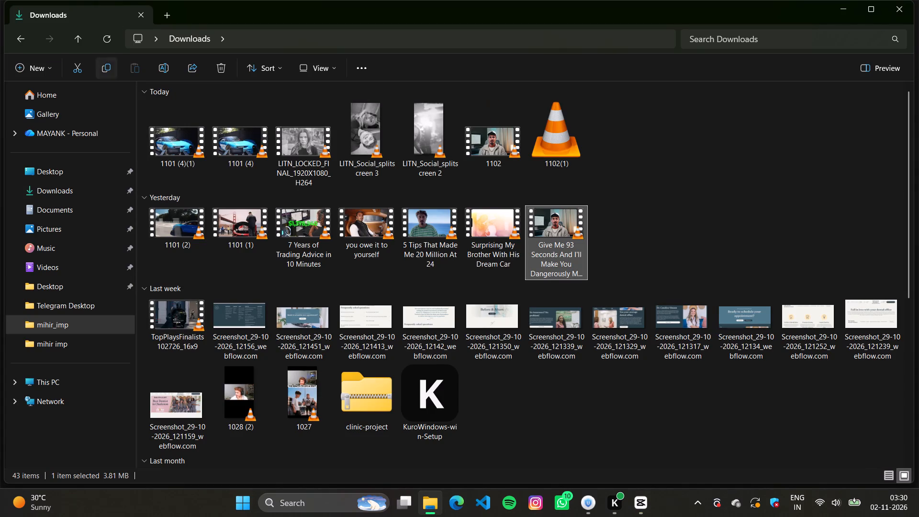
click(106, 42)
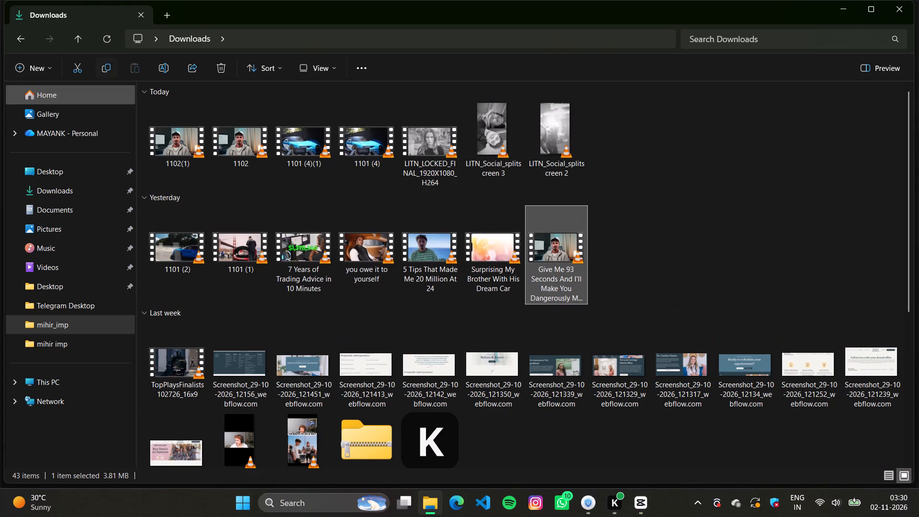
double_click(236, 141)
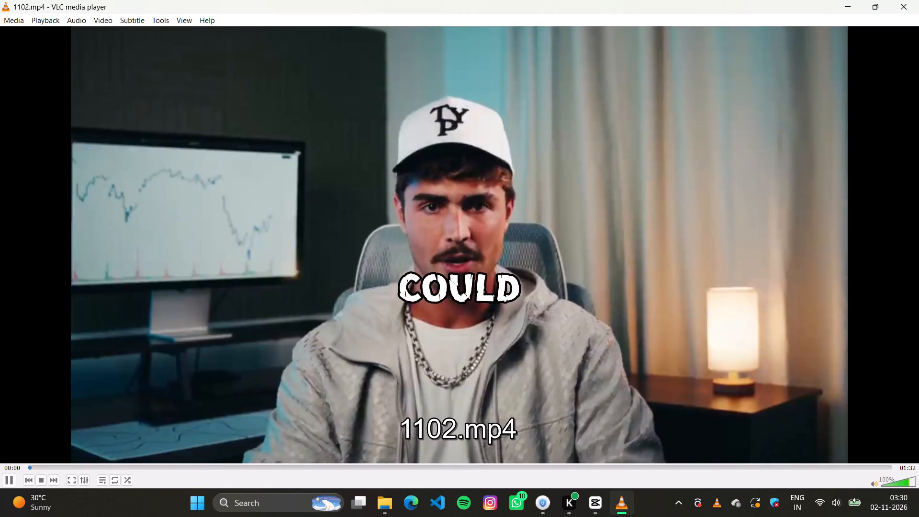
click(918, 8)
Return to CapCut, close the 1102 project and exit the program.
click(639, 509)
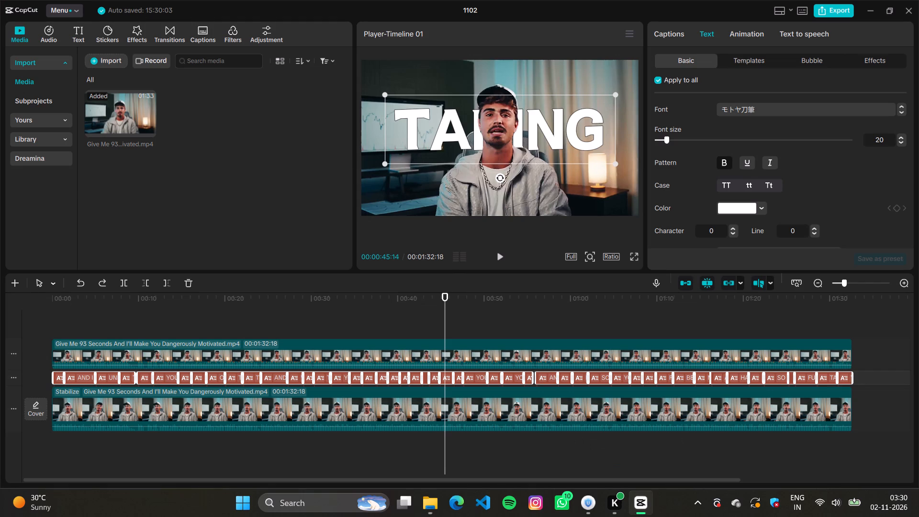
click(909, 3)
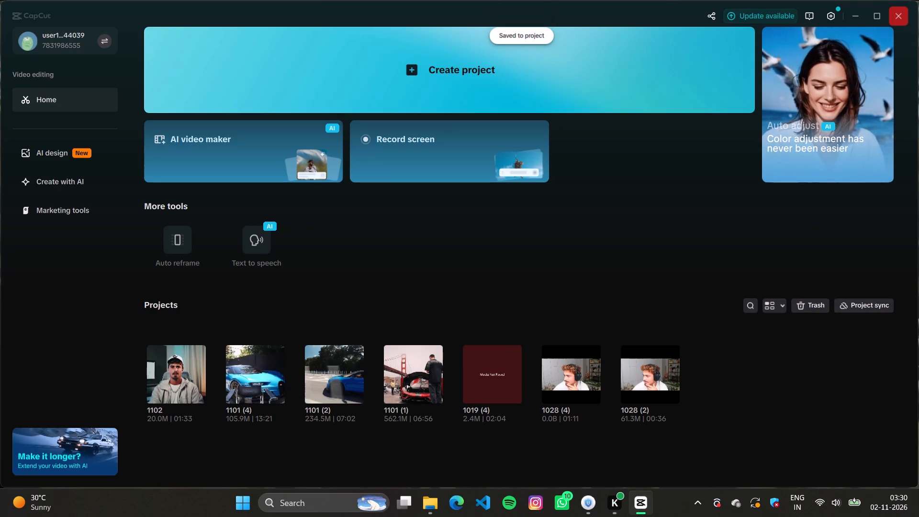
click(899, 17)
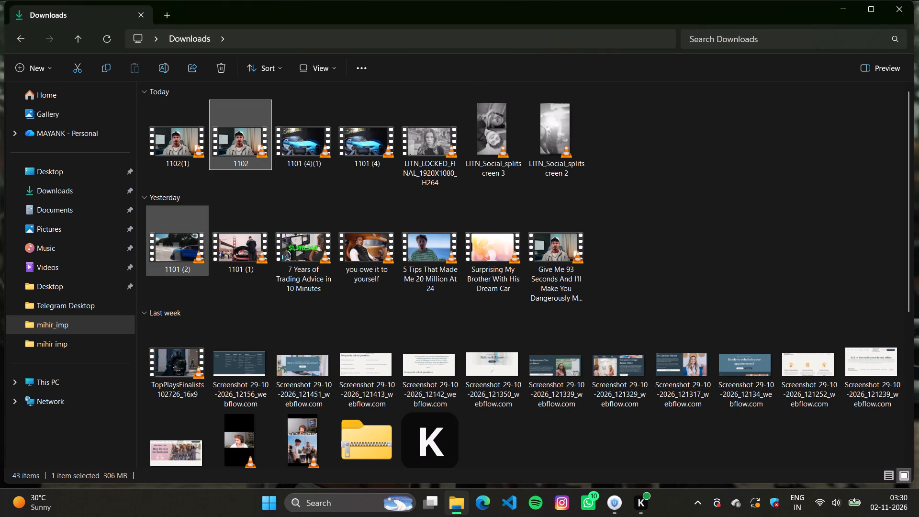